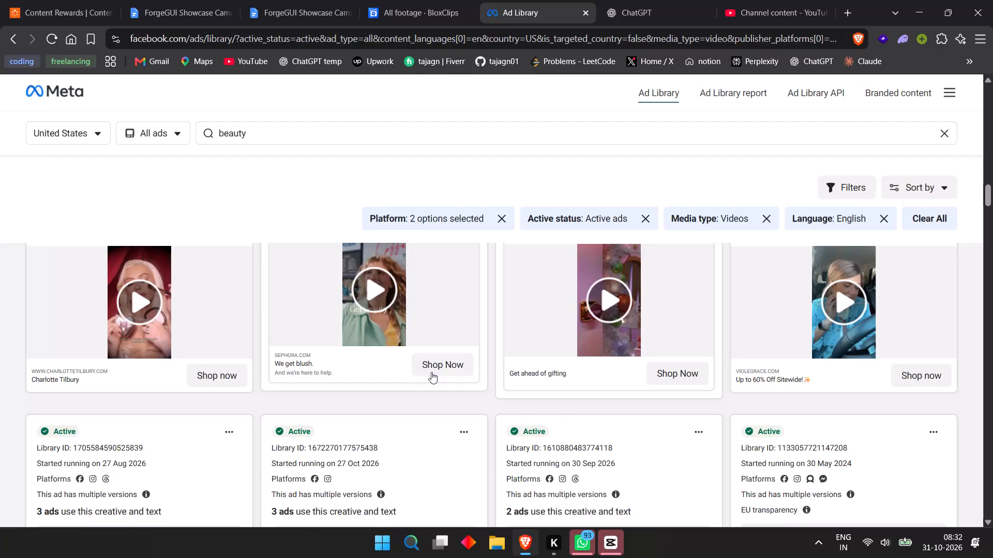
# Switch to CapCut and open the 1030 (3) project with the "imagine building THIS without writing a single line of code" cover.
pyautogui.click(607, 542)
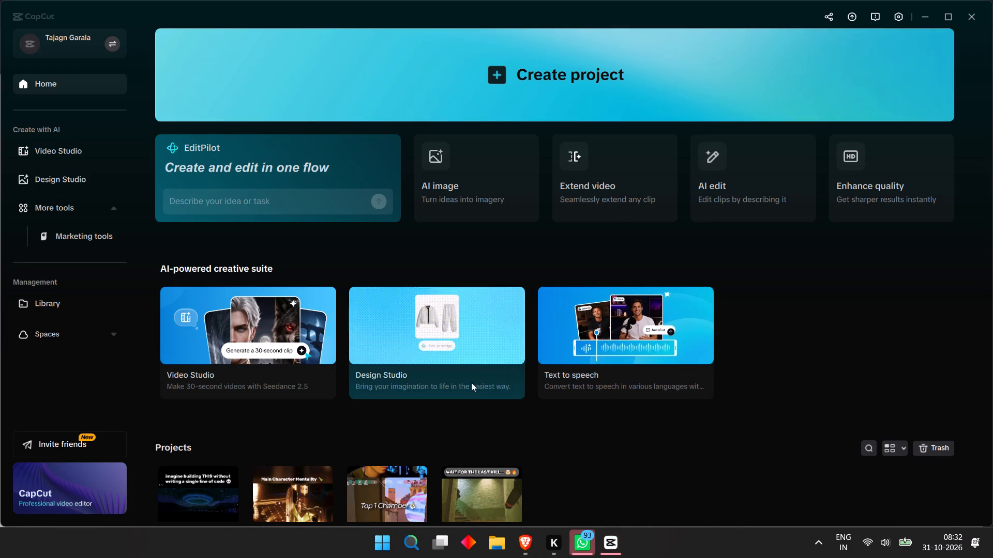
pyautogui.scroll(-4, 462, 393)
pyautogui.click(182, 461)
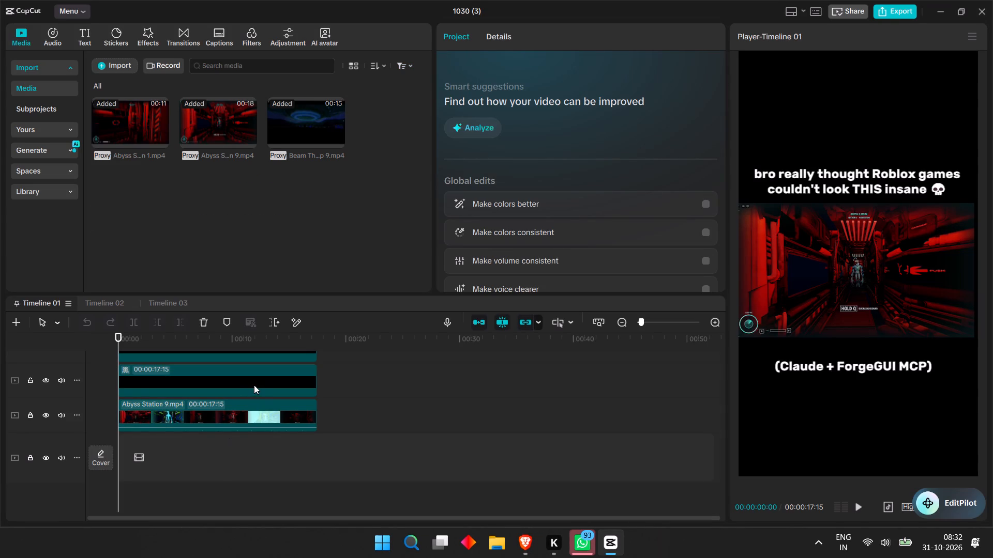
# Play the opening of Timeline 01, and scrub through Timeline 03 from start to end to review its edit.
pyautogui.click(857, 509)
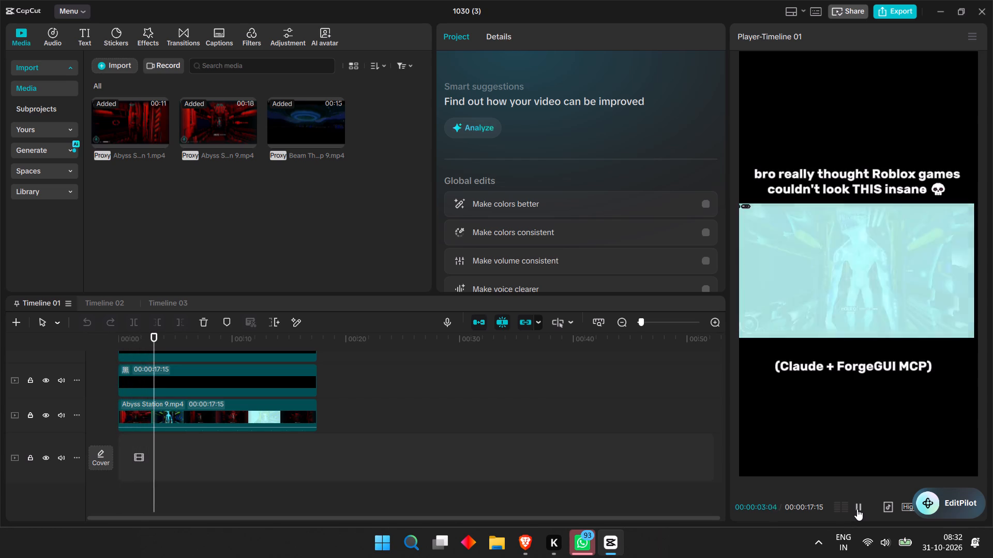
pyautogui.click(857, 509)
pyautogui.click(171, 306)
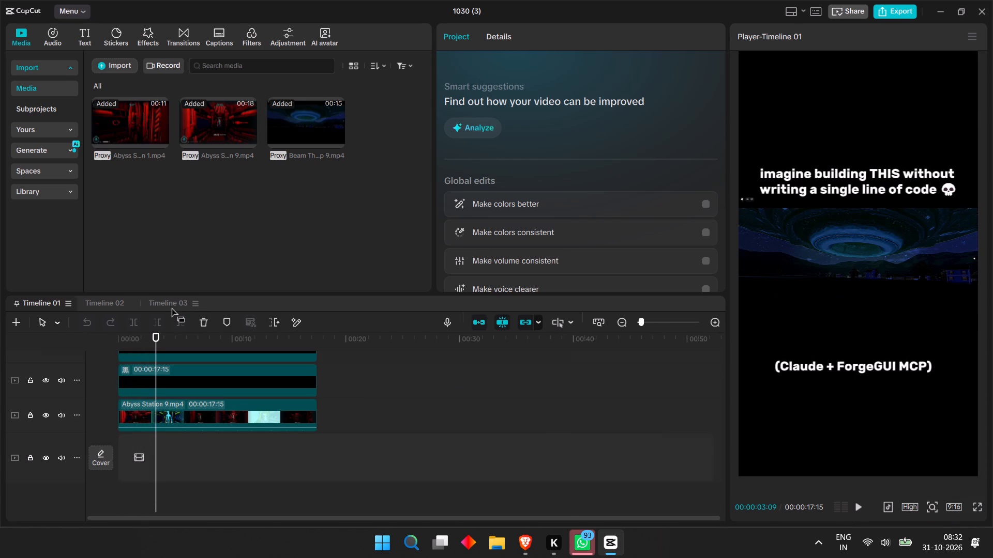
pyautogui.moveTo(116, 339); pyautogui.dragTo(129, 339)
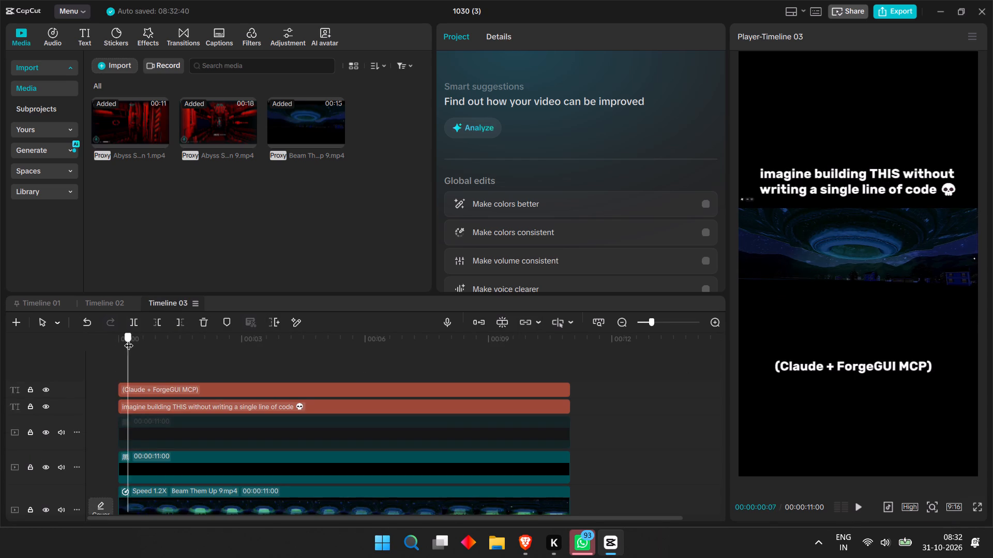
pyautogui.moveTo(129, 339); pyautogui.dragTo(287, 357)
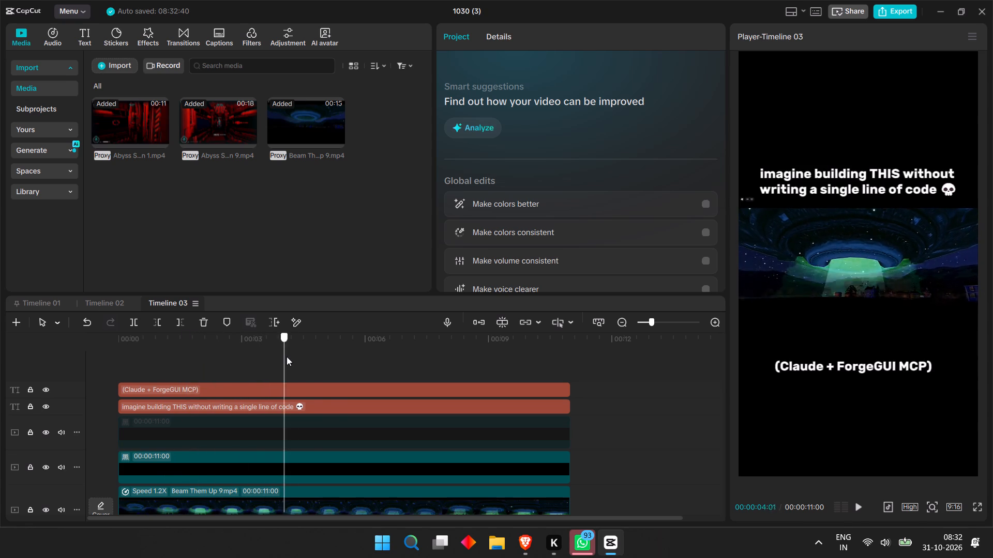
pyautogui.moveTo(287, 357); pyautogui.dragTo(580, 383)
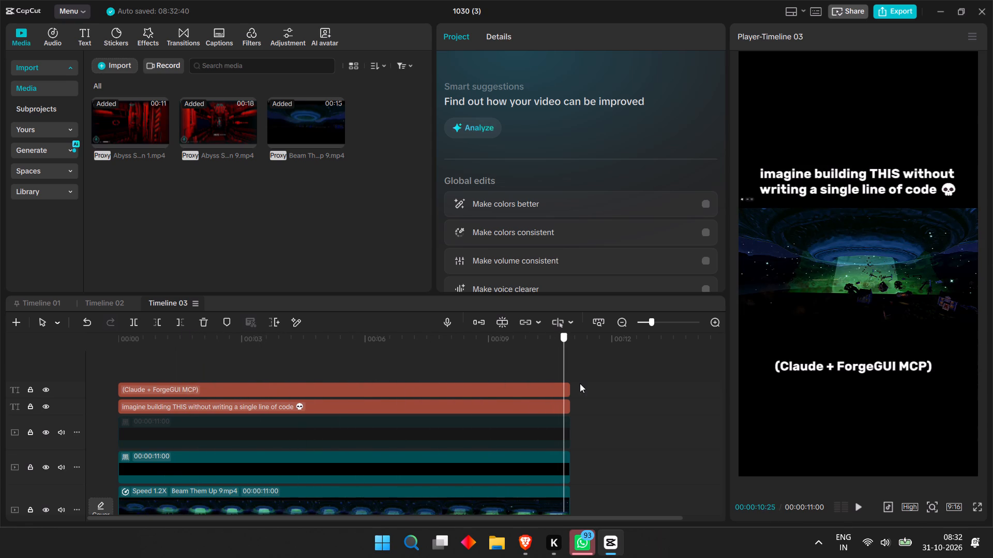
pyautogui.moveTo(580, 383); pyautogui.dragTo(103, 396)
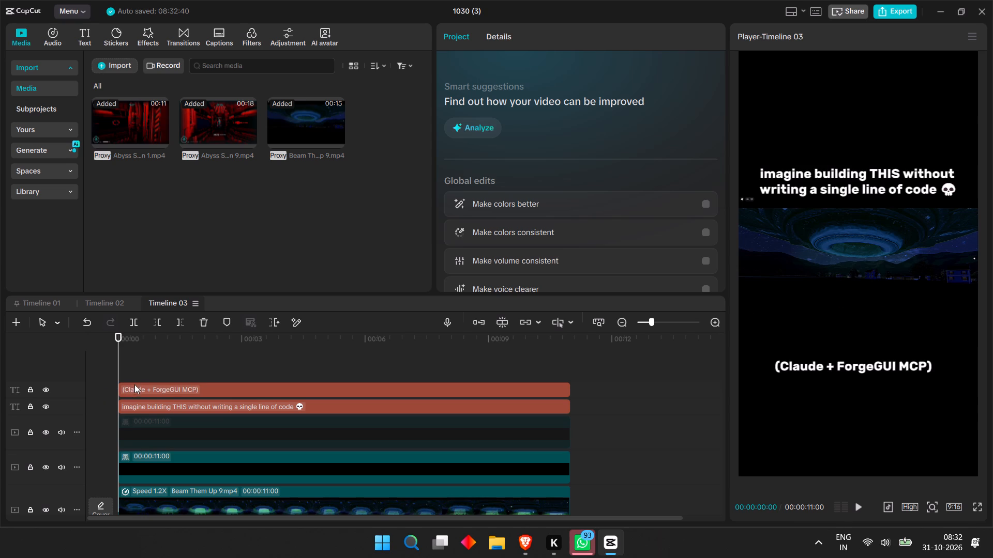
# Switch to the Brave browser and check the download history for the downloaded gameplay clips.
pyautogui.click(516, 540)
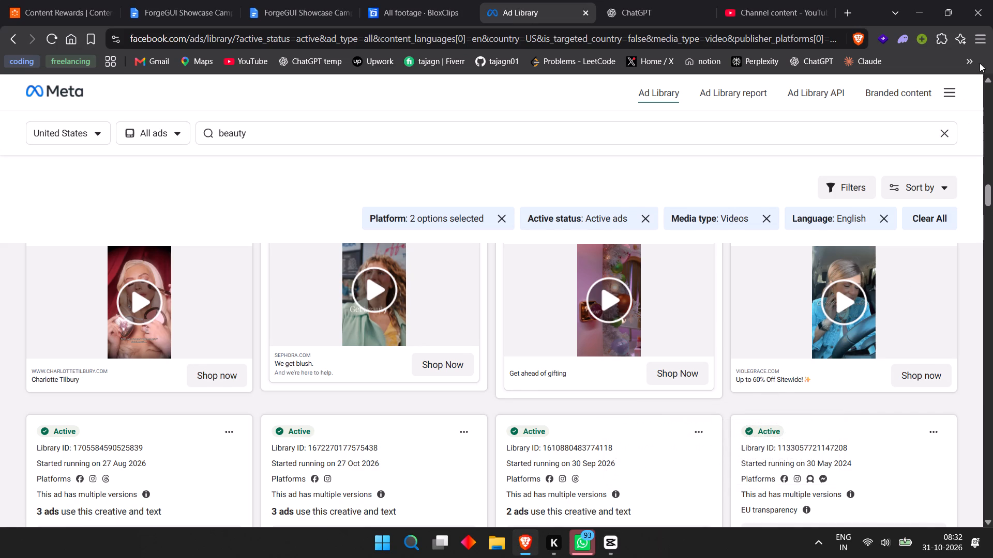
pyautogui.click(981, 43)
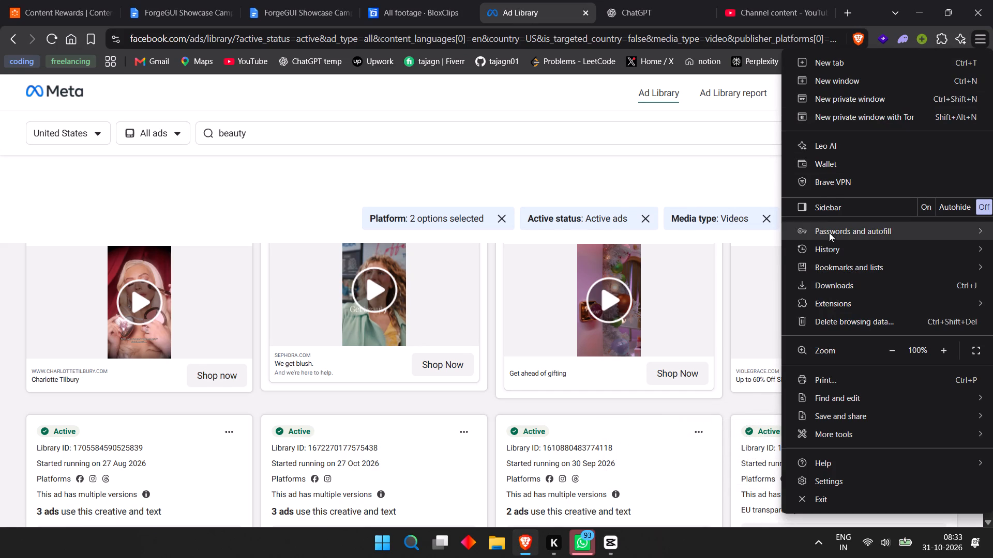
pyautogui.click(832, 289)
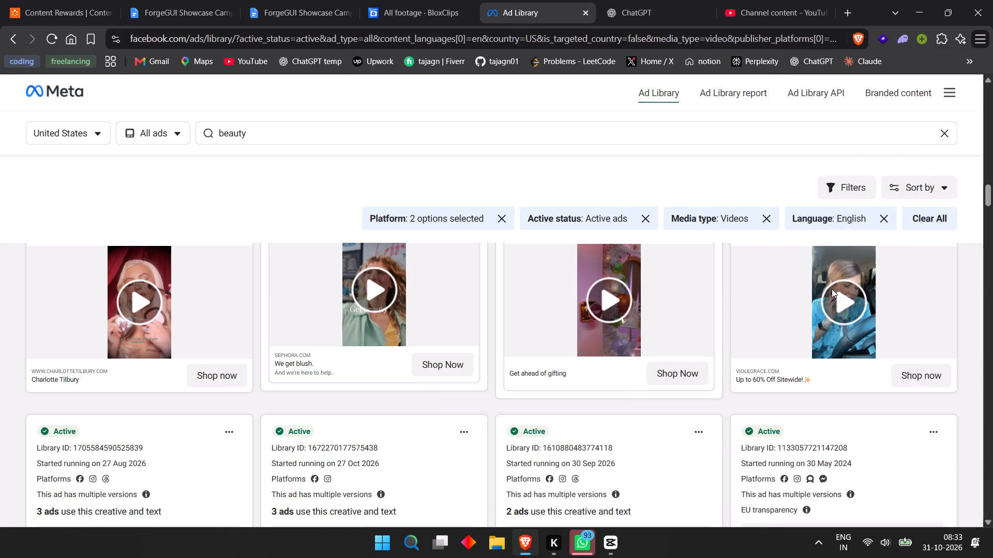
pyautogui.scroll(-2, 389, 391)
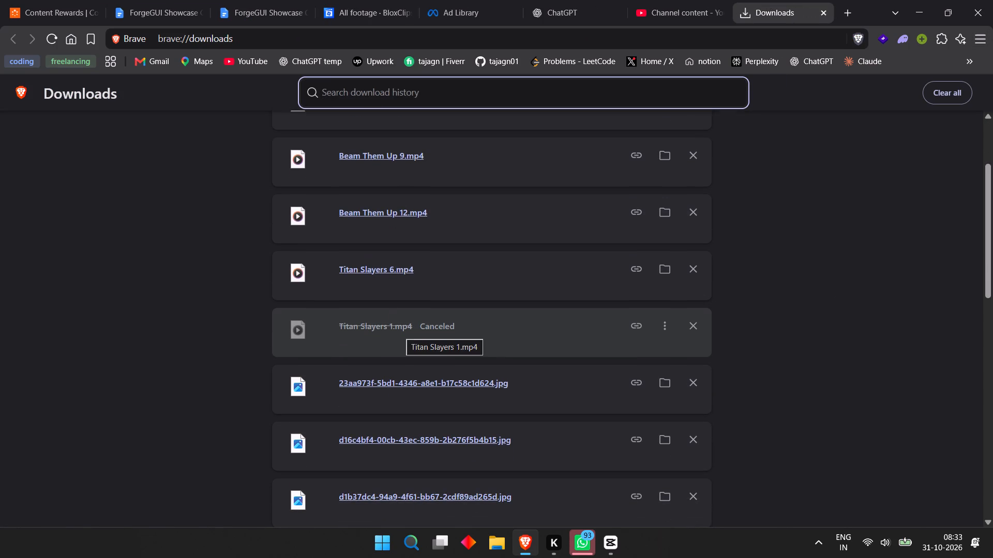
pyautogui.scroll(1, 373, 214)
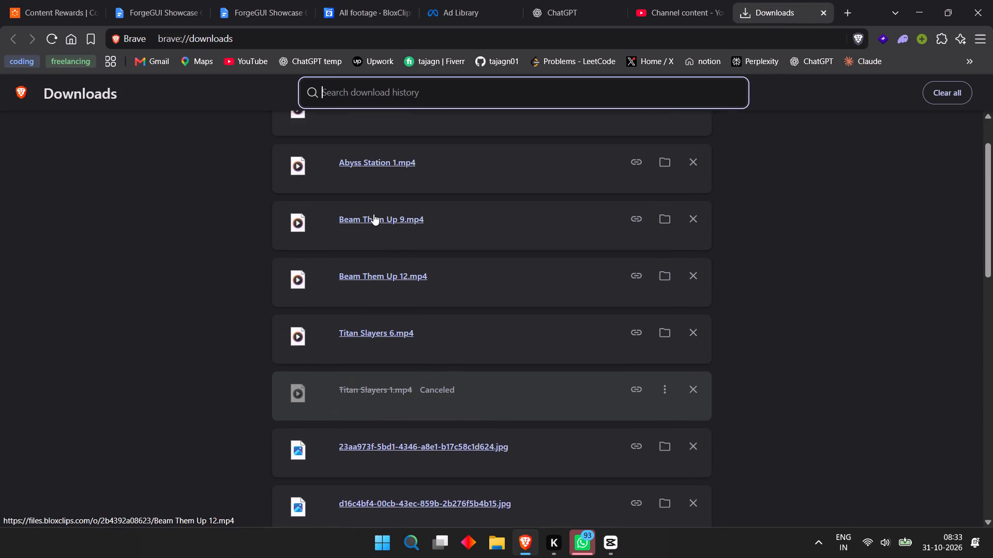
pyautogui.scroll(1, 373, 214)
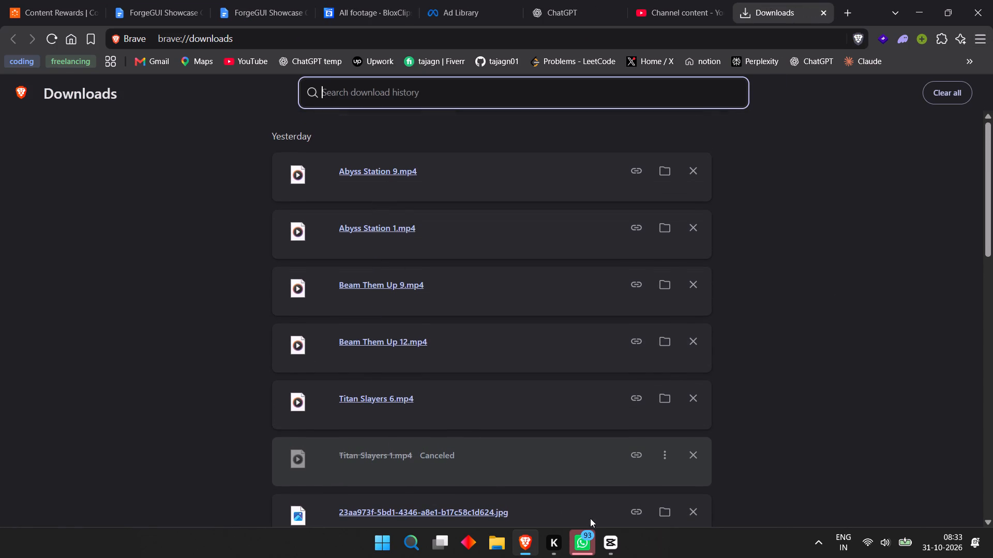
# Return to CapCut and import Titan Slayers 6 and Beam Them Up 12 from the Downloads folder.
pyautogui.click(607, 541)
pyautogui.click(114, 66)
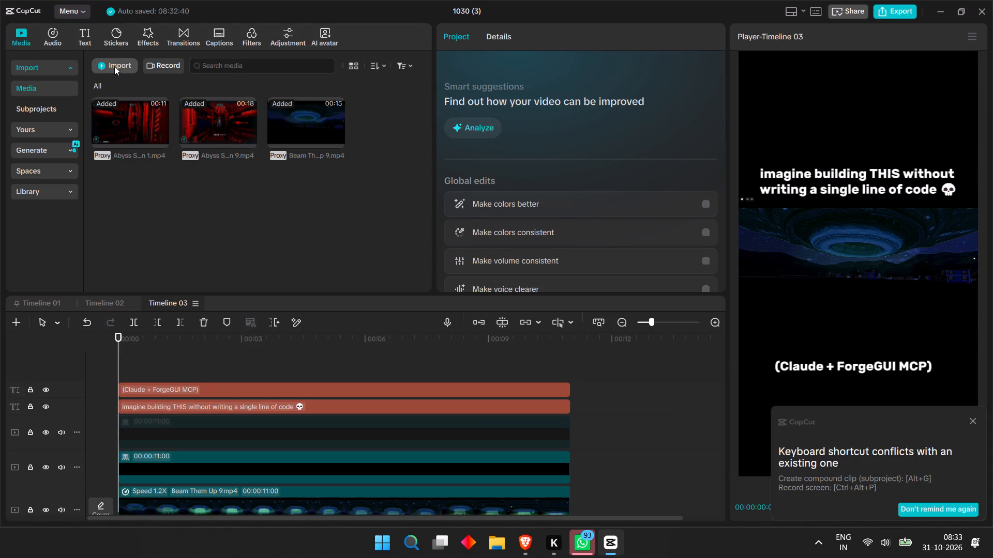
pyautogui.click(135, 87)
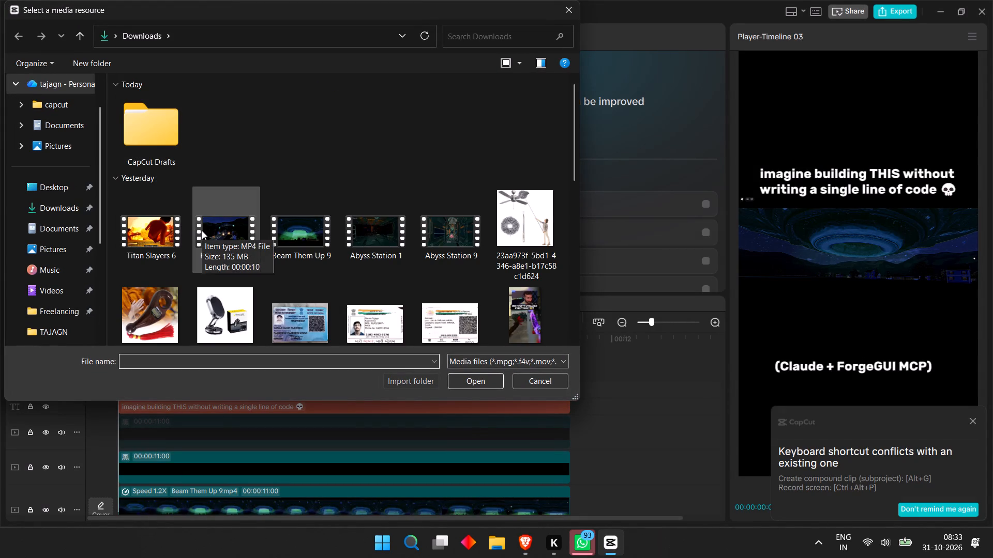
pyautogui.keyDown('shift'); pyautogui.click(202, 230); pyautogui.keyUp('shift')
pyautogui.click(230, 214)
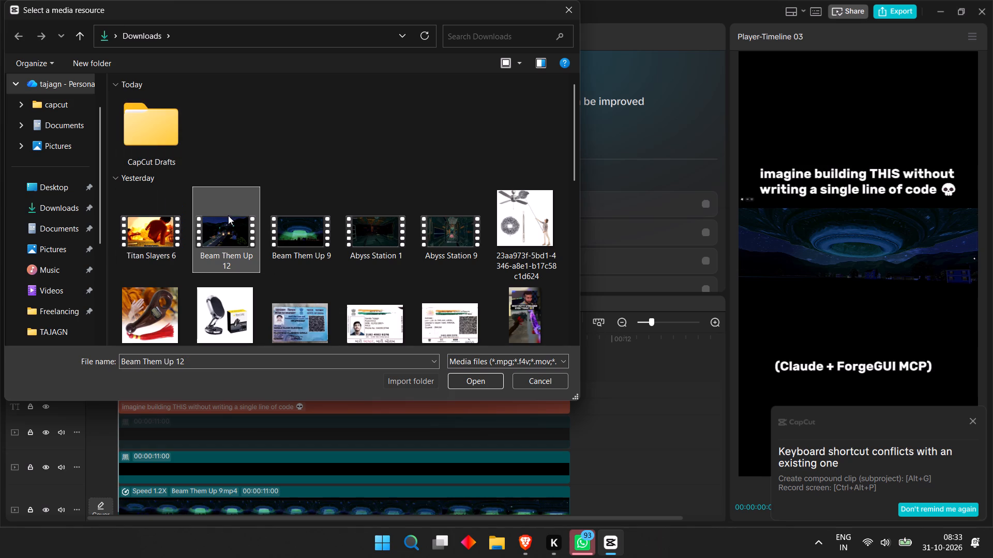
pyautogui.keyDown('shift'); pyautogui.click(165, 216); pyautogui.keyUp('shift')
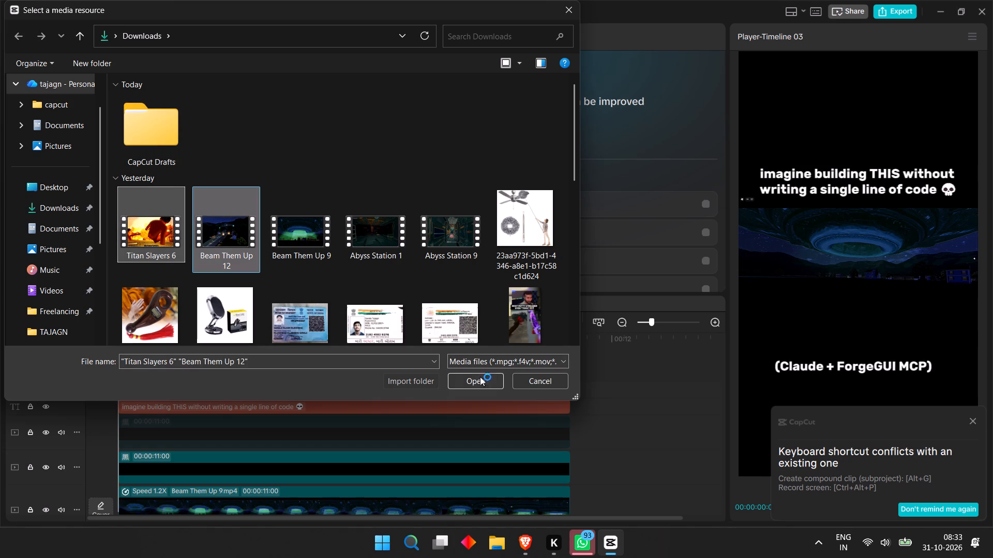
pyautogui.click(482, 380)
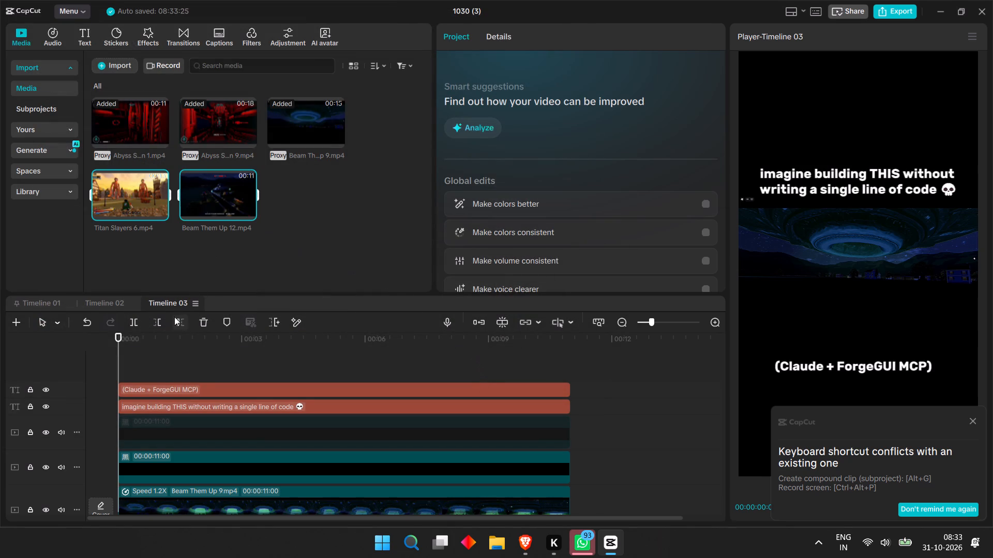
# Create a new timeline and place Beam Them Up 12.mp4 at its start.
pyautogui.click(18, 320)
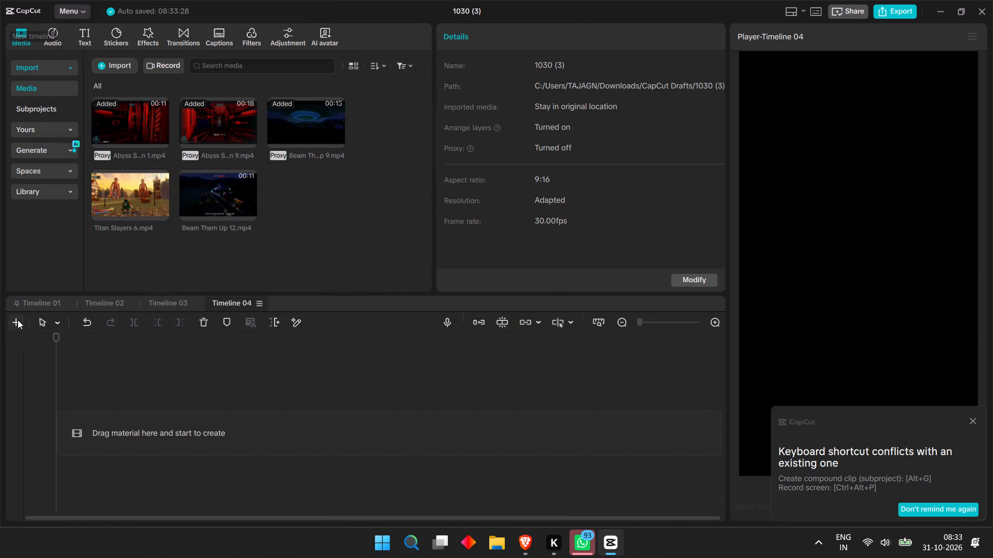
pyautogui.moveTo(223, 194); pyautogui.dragTo(121, 431)
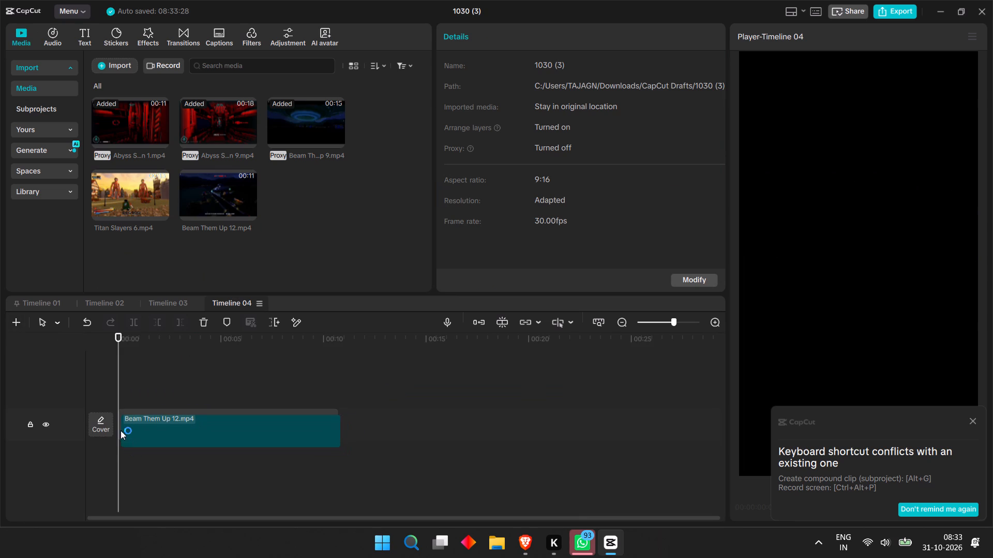
# Enable the disabled black bar clip beneath the captions in Timeline 03.
pyautogui.click(174, 296)
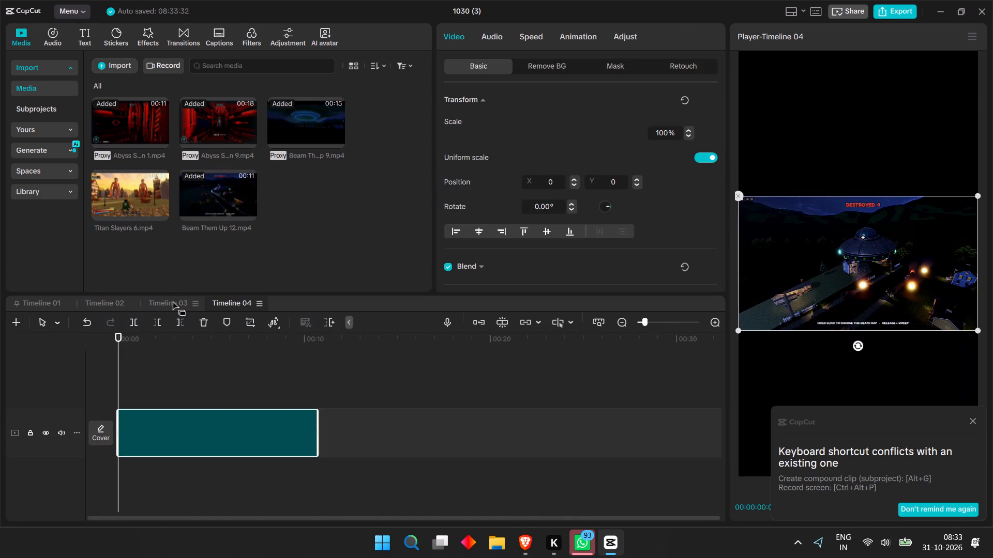
pyautogui.click(172, 300)
pyautogui.scroll(-4, 191, 375)
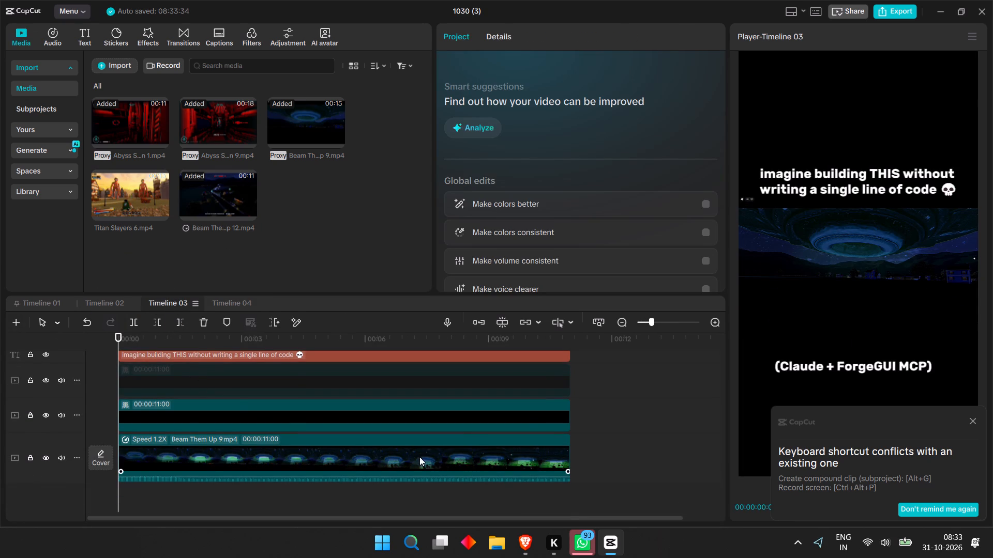
pyautogui.scroll(2, 470, 442)
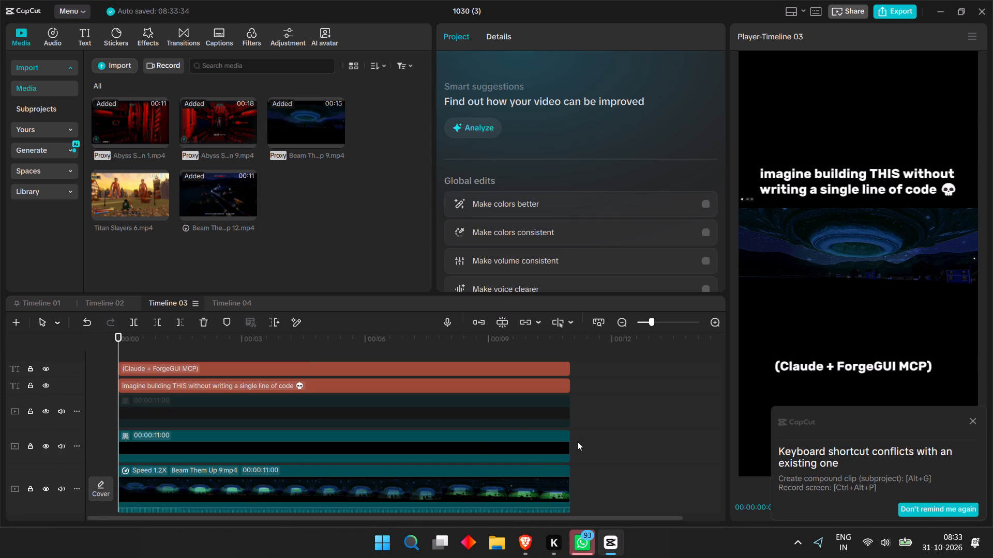
pyautogui.click(496, 425)
pyautogui.press('v')
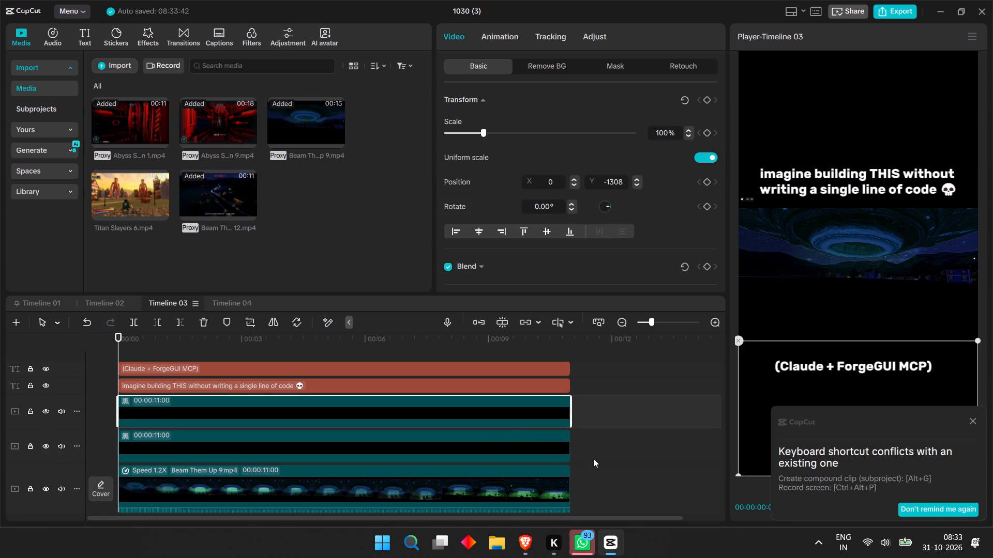
pyautogui.write('vv')
# Copy both captions and both black bar clips from Timeline 03 into Timeline 04 at the start.
pyautogui.moveTo(591, 462); pyautogui.dragTo(412, 352)
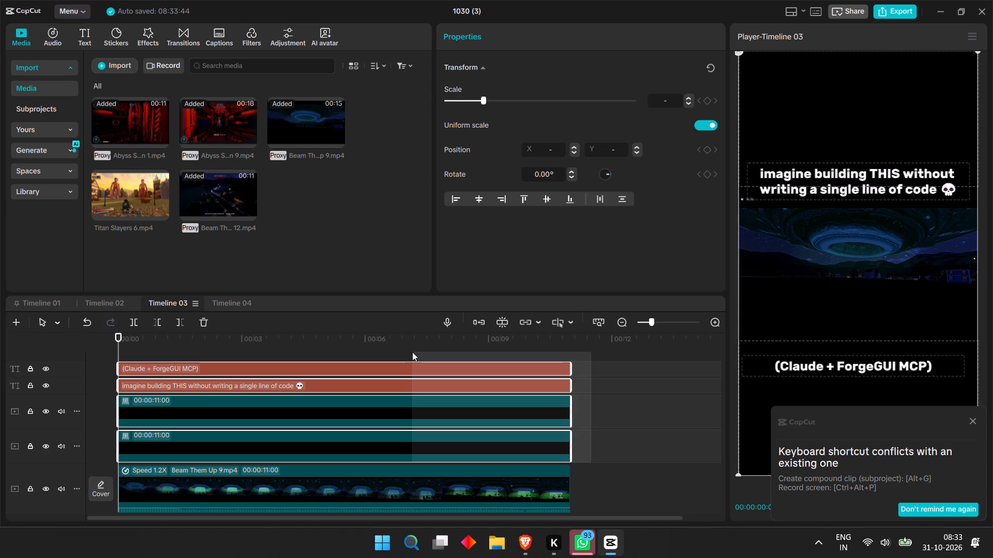
pyautogui.hotkey('ctrl', 'c')
pyautogui.click(231, 301)
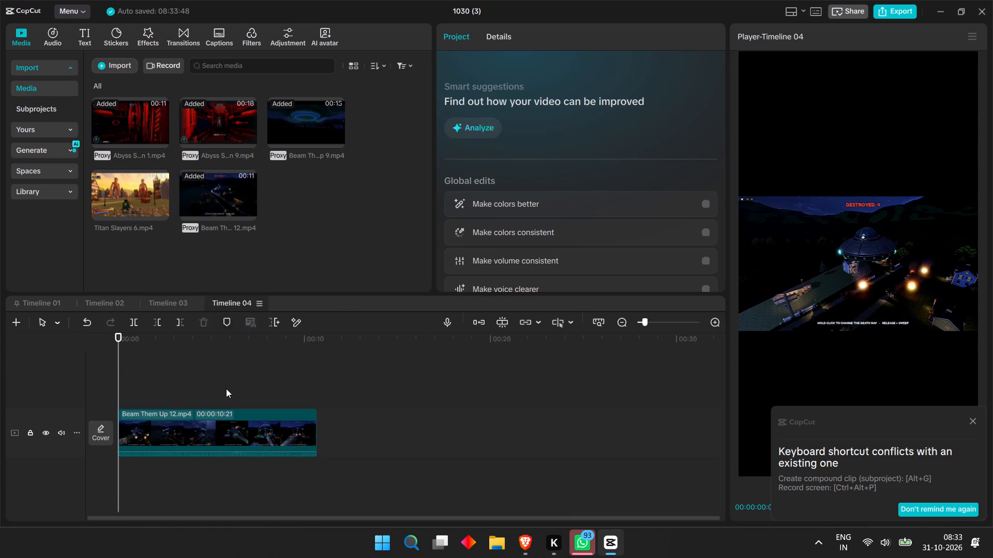
pyautogui.hotkey('ctrl', 'v')
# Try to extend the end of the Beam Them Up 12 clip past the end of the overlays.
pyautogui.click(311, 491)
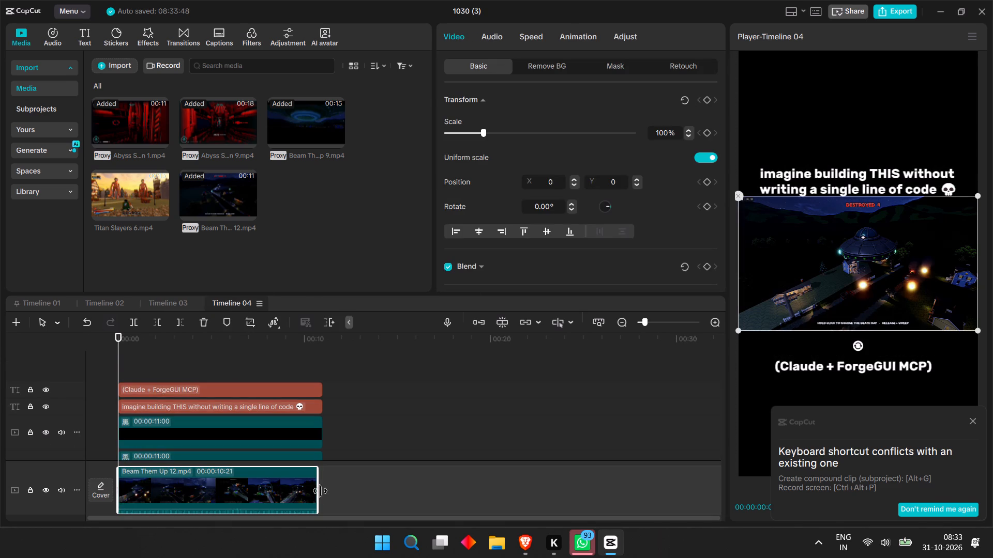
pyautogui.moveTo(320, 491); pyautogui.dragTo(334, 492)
# Trim the end of the black bar clip directly above the gameplay video to a duration of 00:00:10:19.
pyautogui.scroll(-2, 333, 399)
pyautogui.click(323, 431)
pyautogui.click(323, 432)
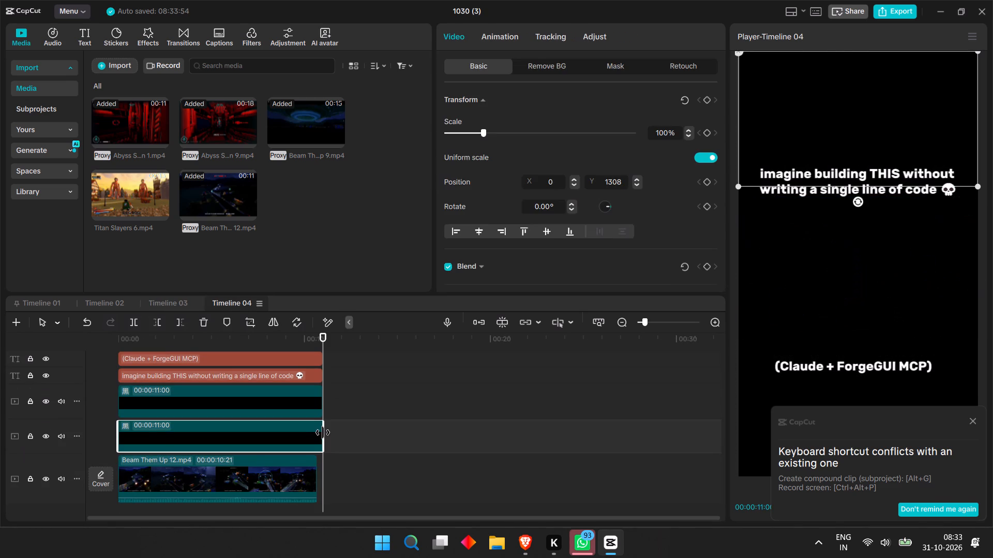
pyautogui.click(323, 432)
pyautogui.moveTo(323, 432); pyautogui.dragTo(313, 435)
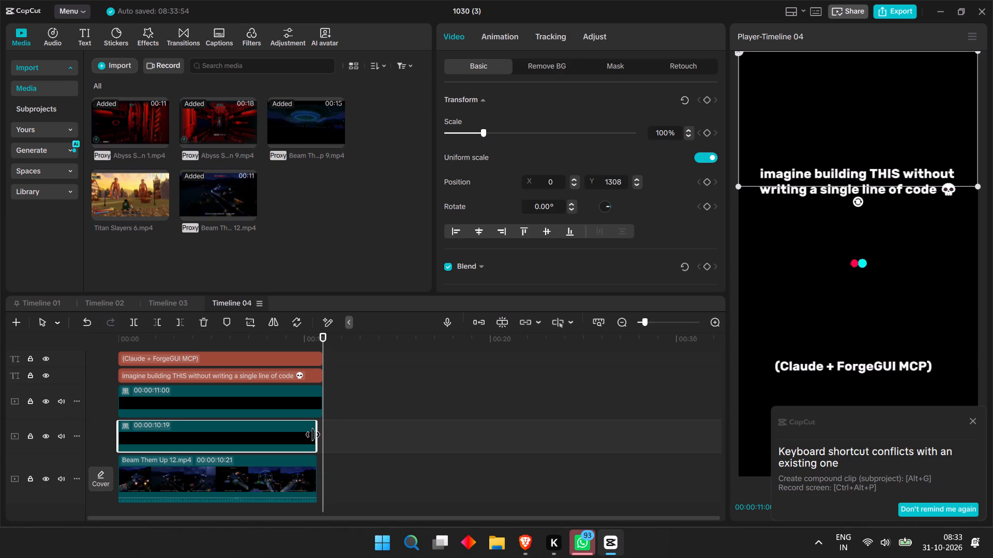
# Trim the ends of both captions and the remaining black bar clip together to a duration of about 00:00:10:18.
pyautogui.moveTo(352, 430); pyautogui.dragTo(302, 355)
pyautogui.click(387, 401)
pyautogui.moveTo(373, 408); pyautogui.dragTo(298, 365)
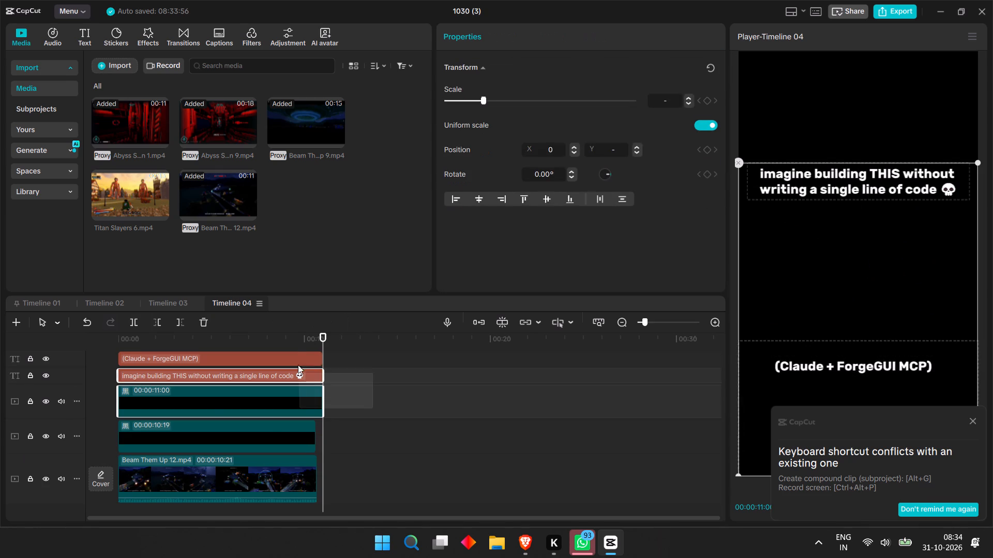
pyautogui.moveTo(298, 365); pyautogui.dragTo(294, 347)
pyautogui.moveTo(324, 361); pyautogui.dragTo(313, 361)
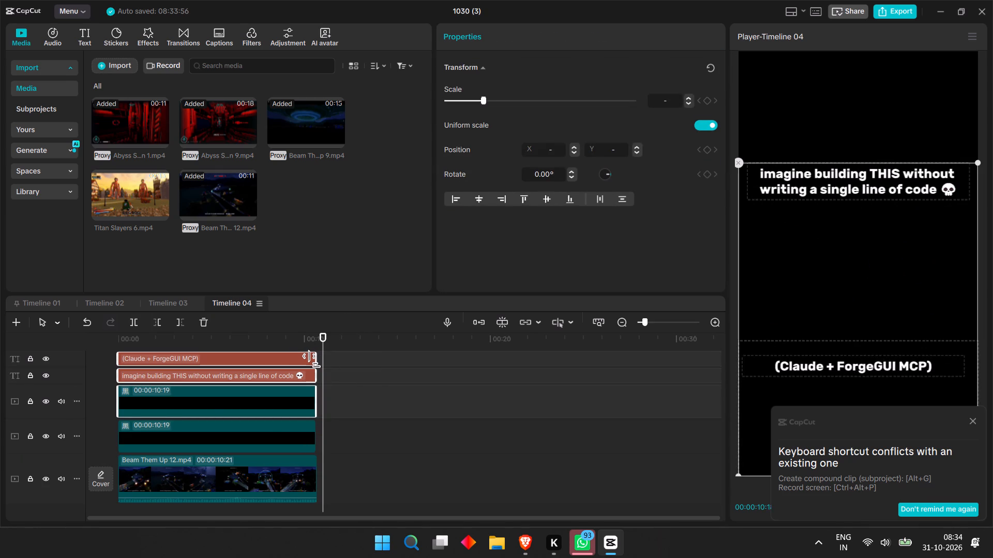
pyautogui.moveTo(313, 361); pyautogui.dragTo(313, 362)
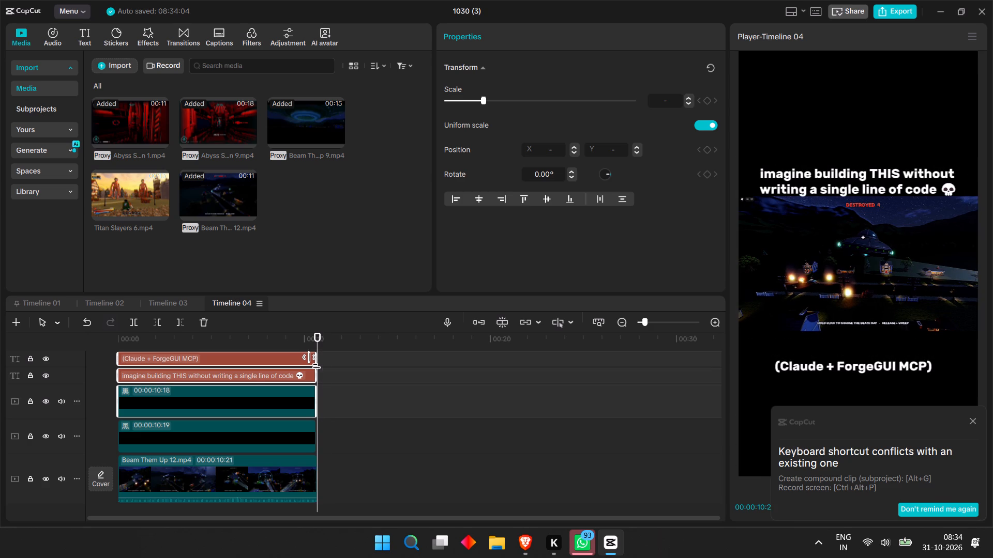
pyautogui.click(253, 376)
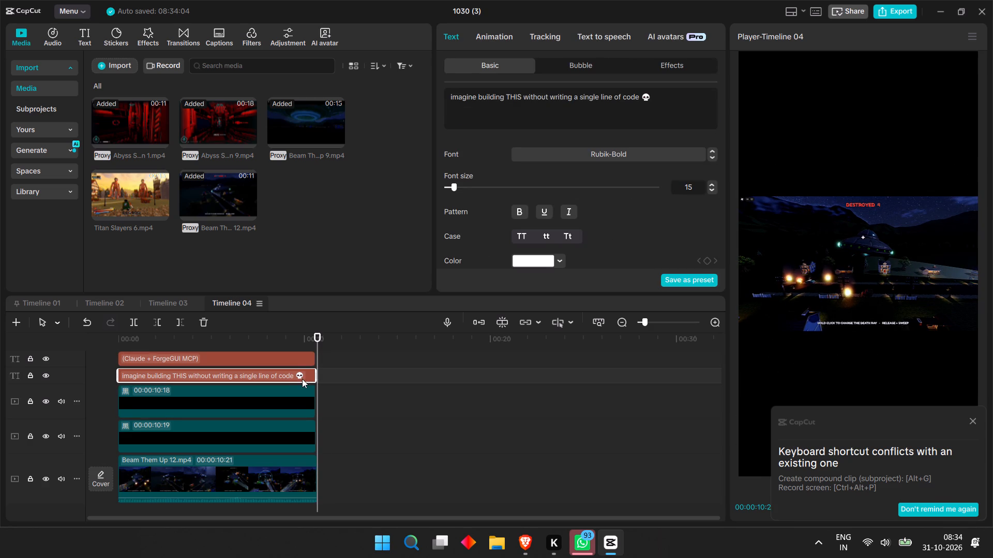
pyautogui.moveTo(315, 337); pyautogui.dragTo(216, 345)
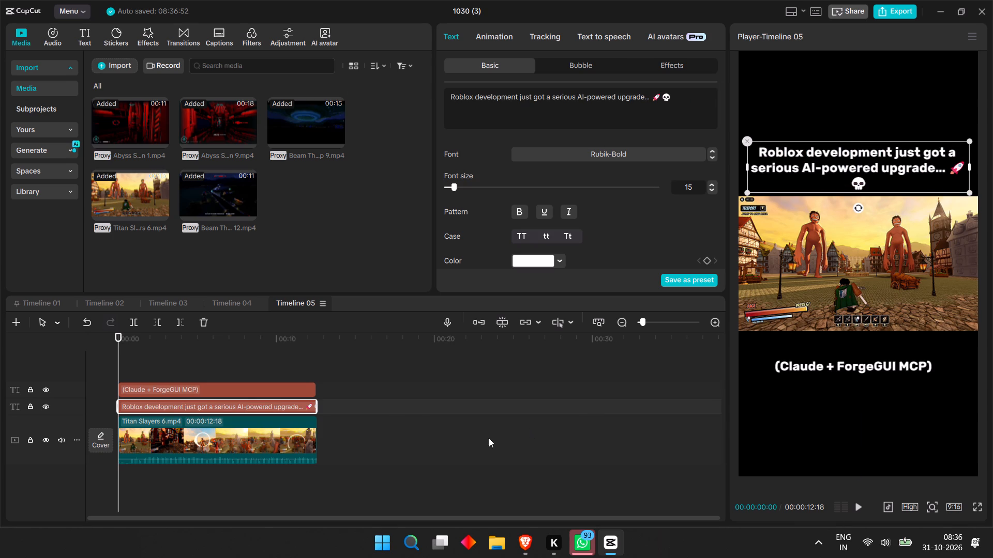
# Play through the Titan Slayers short and align the end of the "(Claude + ForgeGUI MCP)" caption with the end of the clip.
pyautogui.press('space')
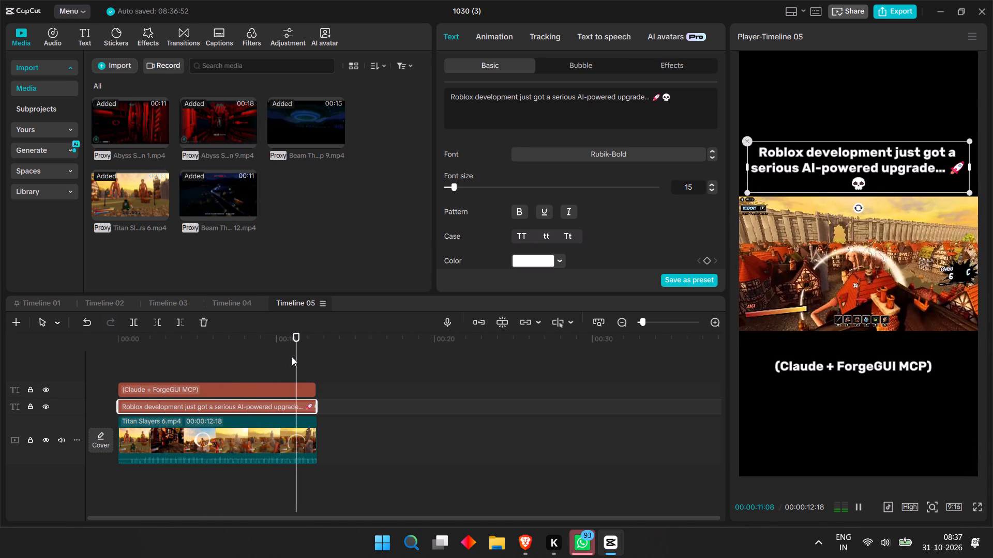
pyautogui.press('space')
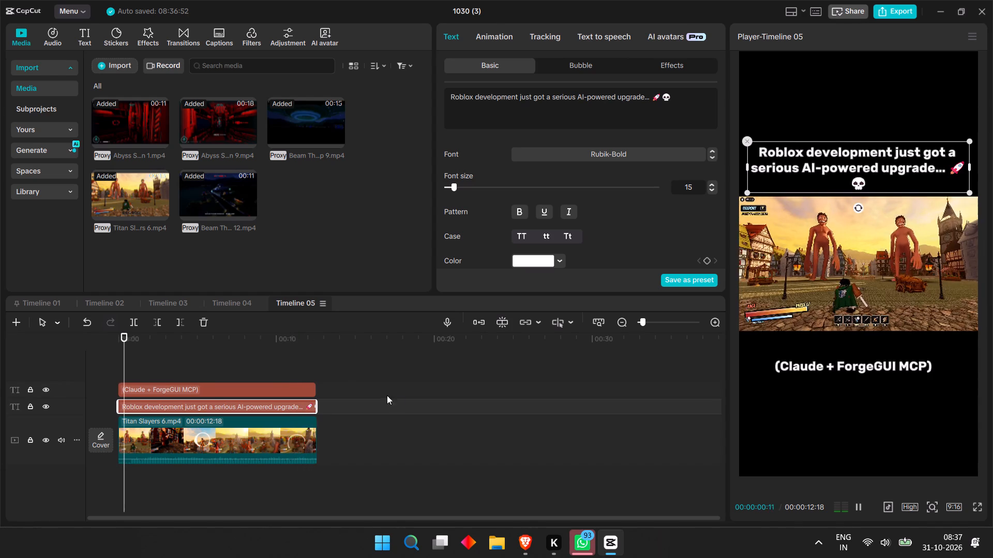
pyautogui.press('space')
pyautogui.click(317, 383)
pyautogui.click(314, 389)
pyautogui.moveTo(318, 389); pyautogui.dragTo(323, 389)
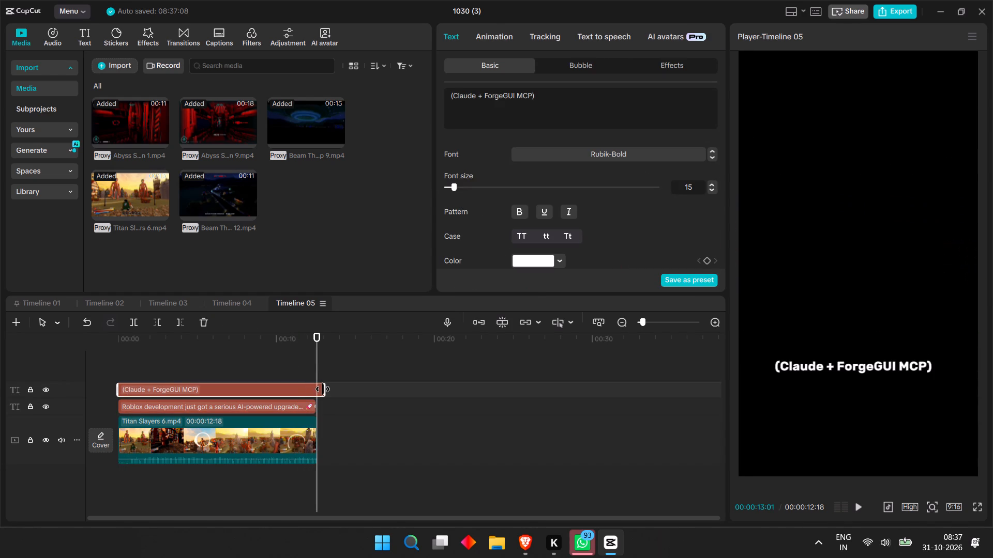
pyautogui.moveTo(323, 389); pyautogui.dragTo(314, 401)
pyautogui.click(315, 368)
pyautogui.moveTo(315, 367); pyautogui.dragTo(96, 412)
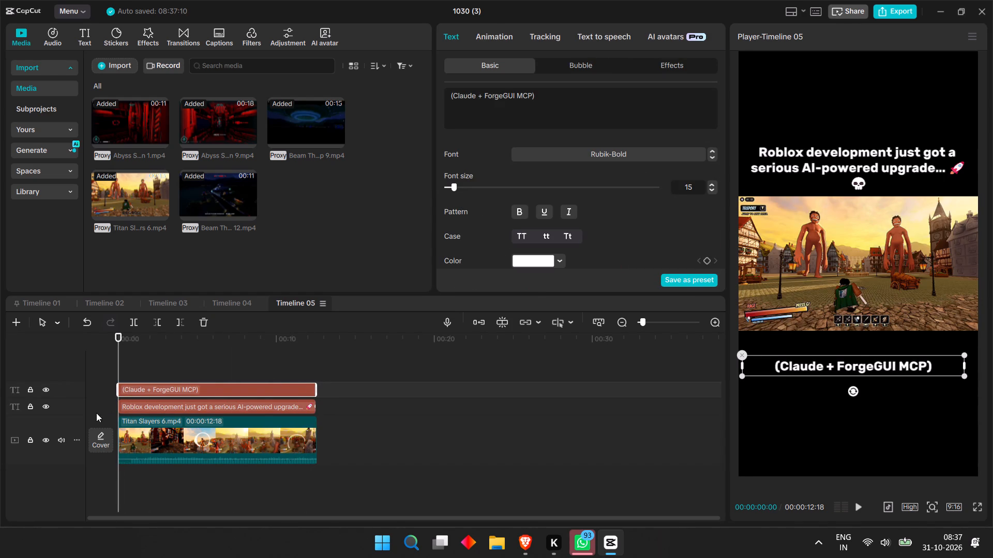
pyautogui.click(155, 409)
pyautogui.click(160, 388)
# Delete both black bar clips from Timeline 03.
pyautogui.click(93, 307)
pyautogui.click(163, 301)
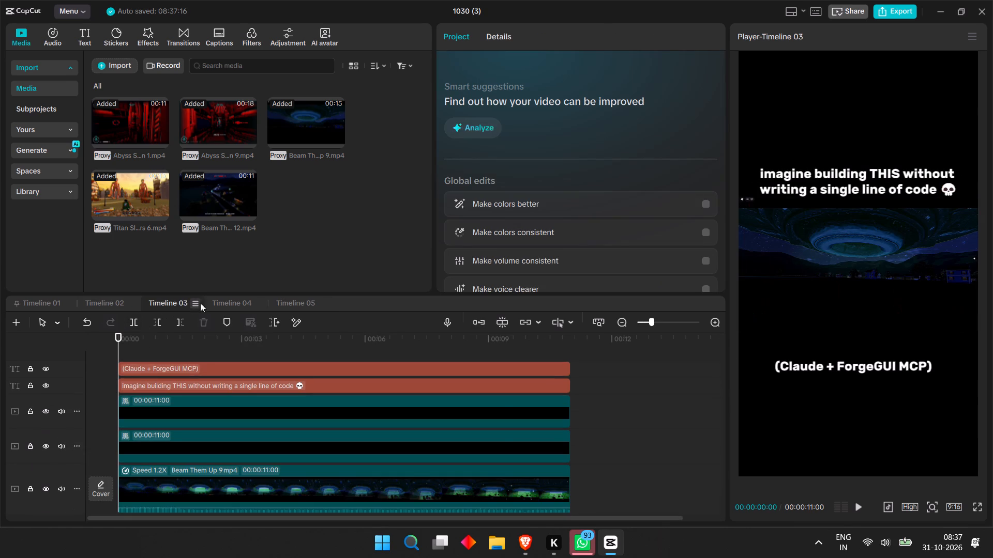
pyautogui.click(222, 304)
pyautogui.click(166, 301)
pyautogui.moveTo(597, 448); pyautogui.dragTo(487, 415)
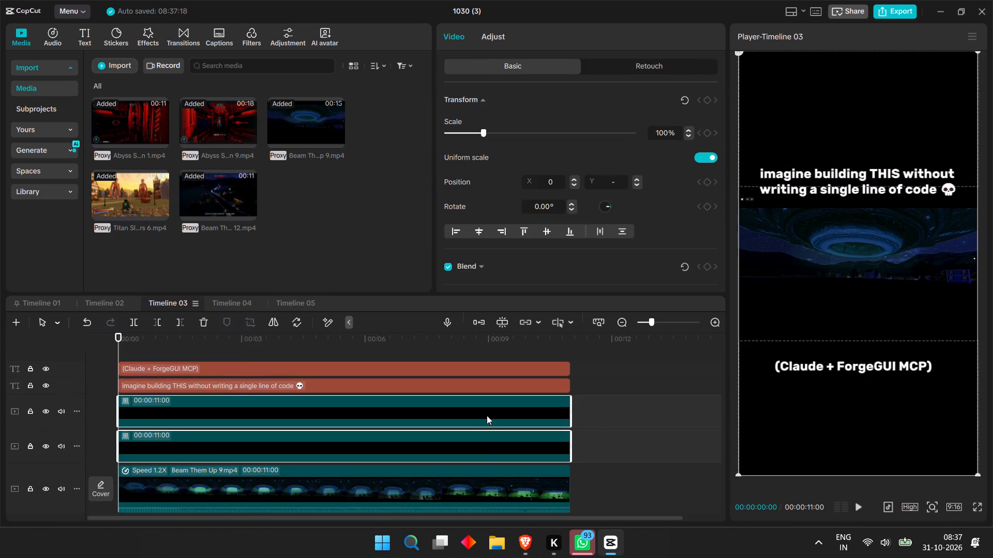
pyautogui.press('BackSpace')
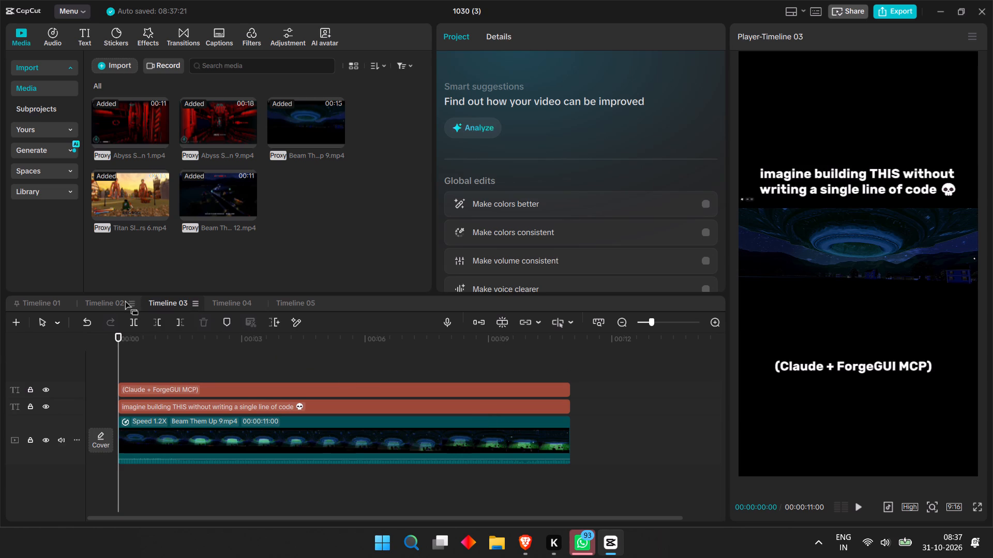
# Delete both black bar clips from Timeline 02.
pyautogui.click(116, 302)
pyautogui.moveTo(606, 456); pyautogui.dragTo(513, 431)
pyautogui.press('BackSpace')
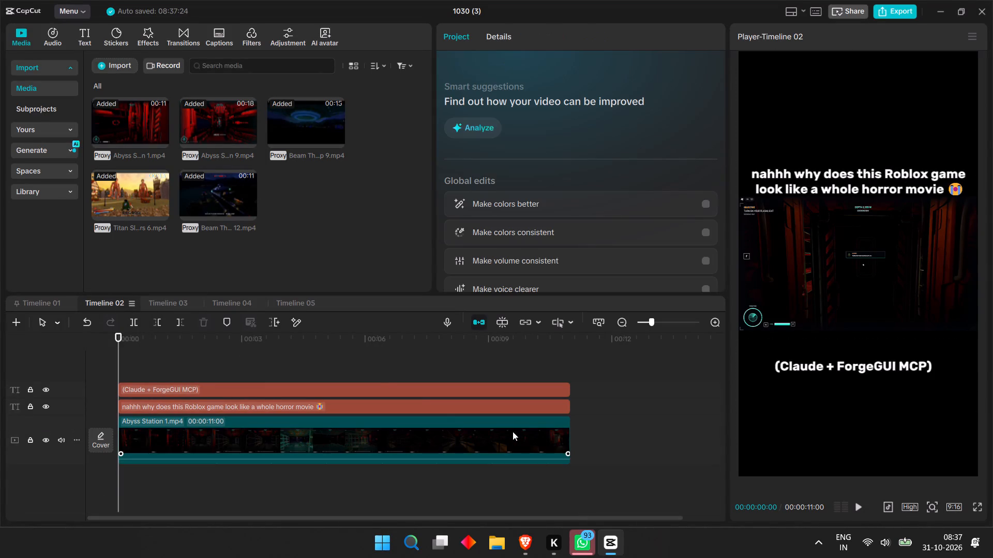
# Delete both black bar clips from Timeline 04.
pyautogui.click(238, 303)
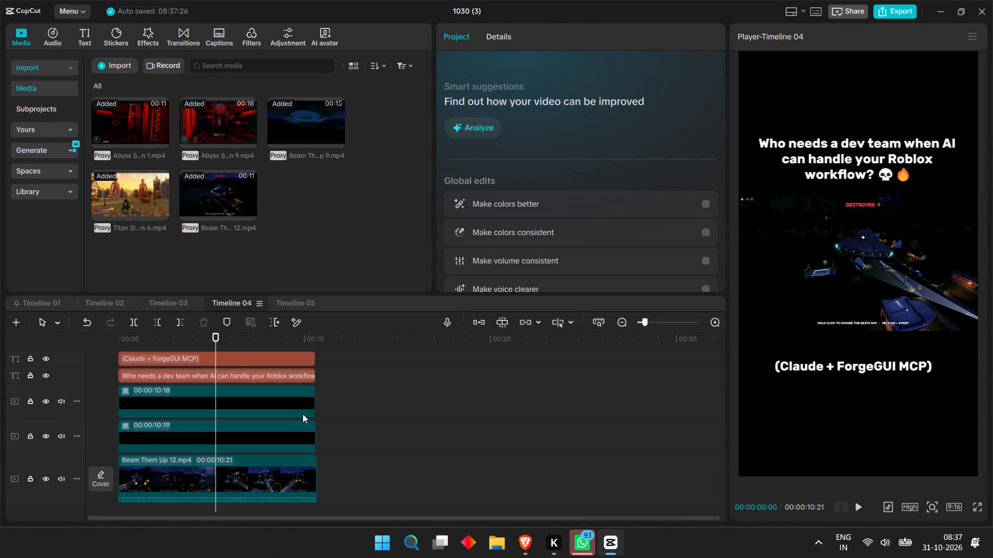
pyautogui.moveTo(340, 435); pyautogui.dragTo(283, 402)
pyautogui.press('BackSpace')
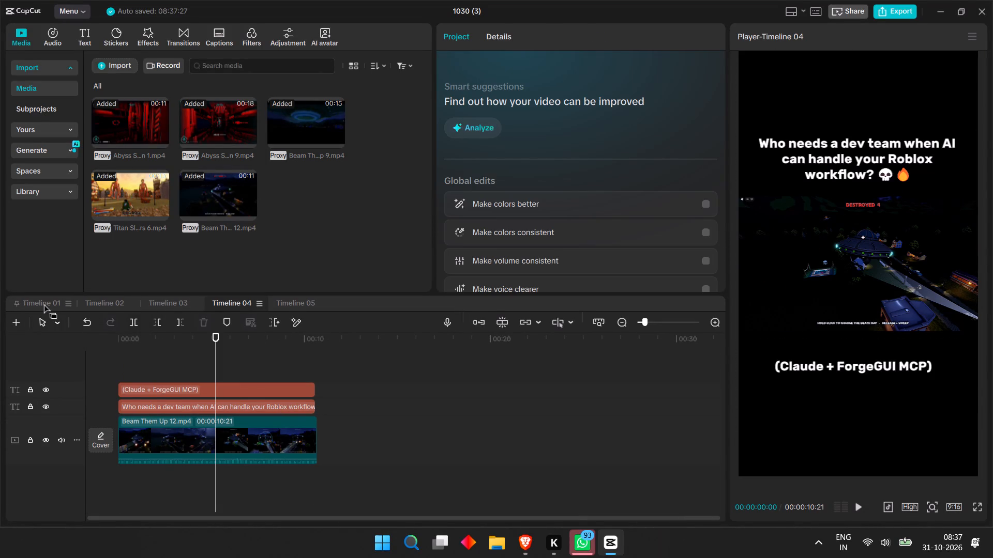
# Delete the black bar clips above the captions in Timeline 01.
pyautogui.click(43, 303)
pyautogui.moveTo(339, 381); pyautogui.dragTo(263, 353)
pyautogui.scroll(2, 270, 365)
pyautogui.press('BackSpace')
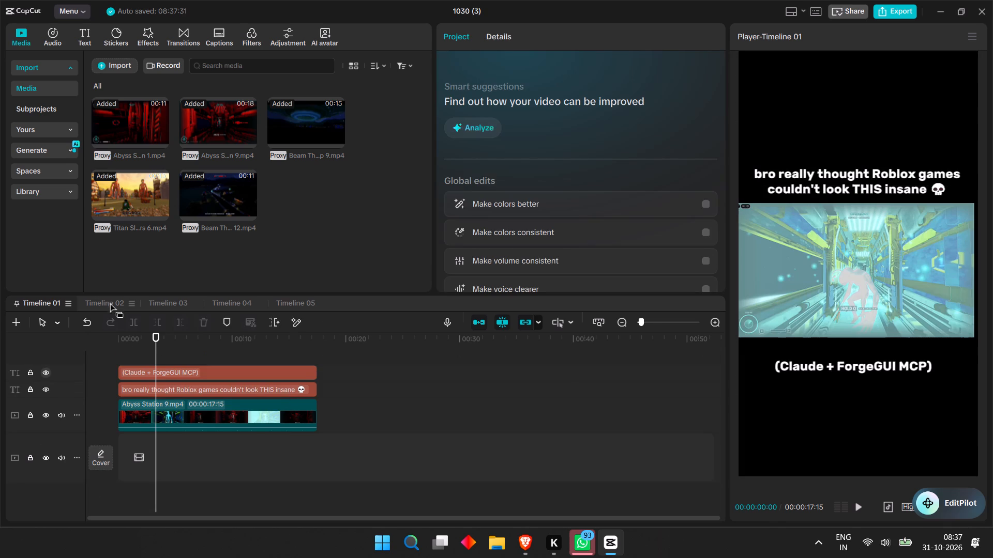
# Look over Timelines 02 through 05 one after another.
pyautogui.click(109, 300)
pyautogui.click(177, 304)
pyautogui.click(216, 305)
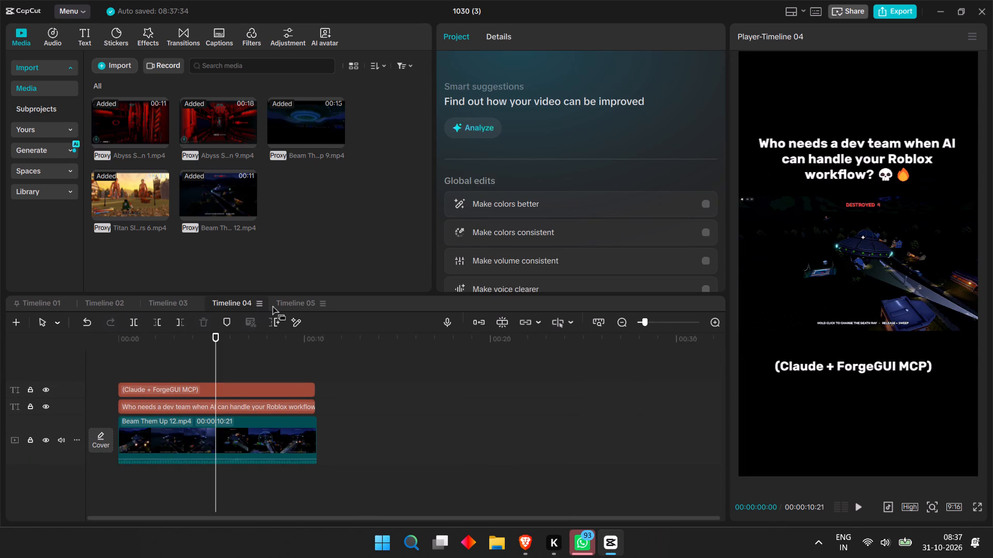
pyautogui.click(278, 303)
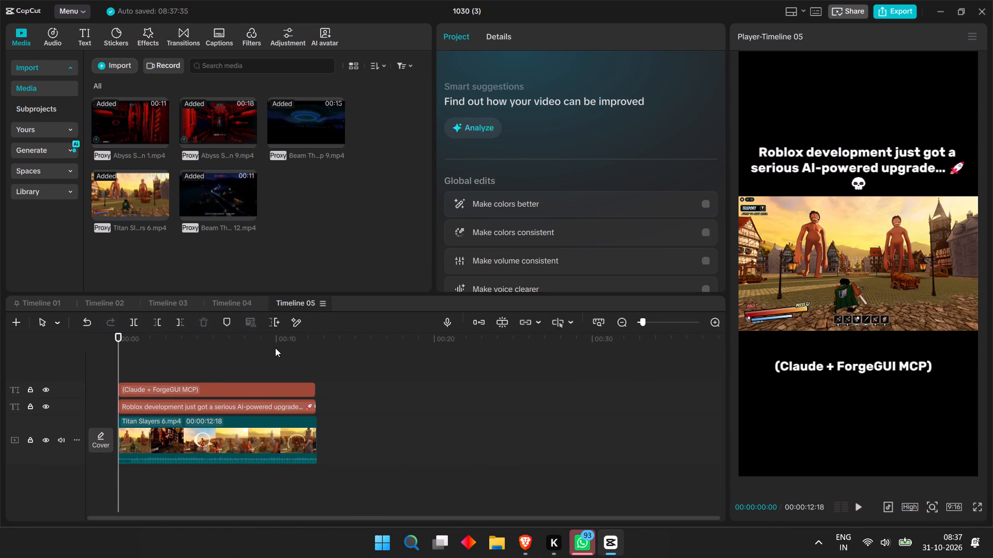
# Export Timeline 01 as an mp4 video named calip_fogu 1.
pyautogui.click(46, 299)
pyautogui.click(883, 8)
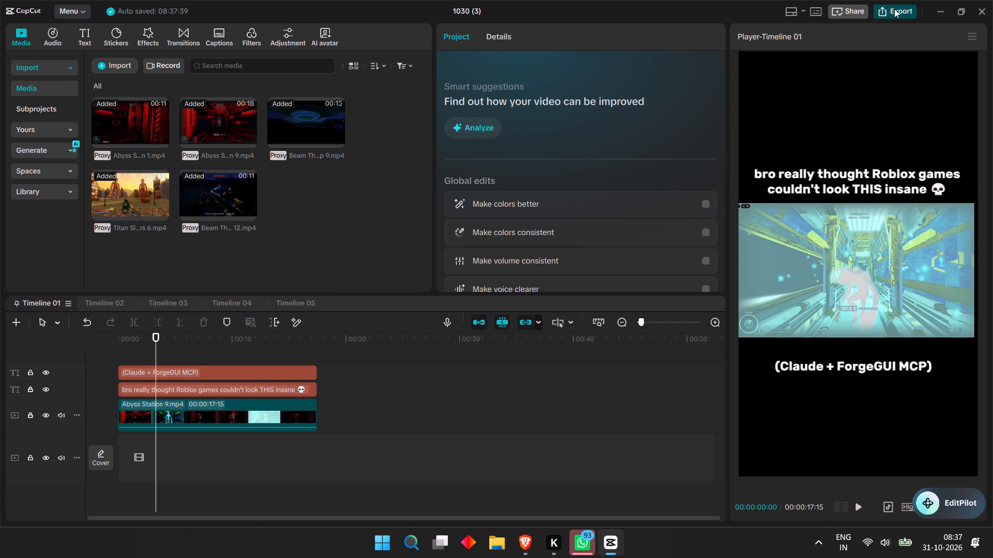
pyautogui.click(678, 138)
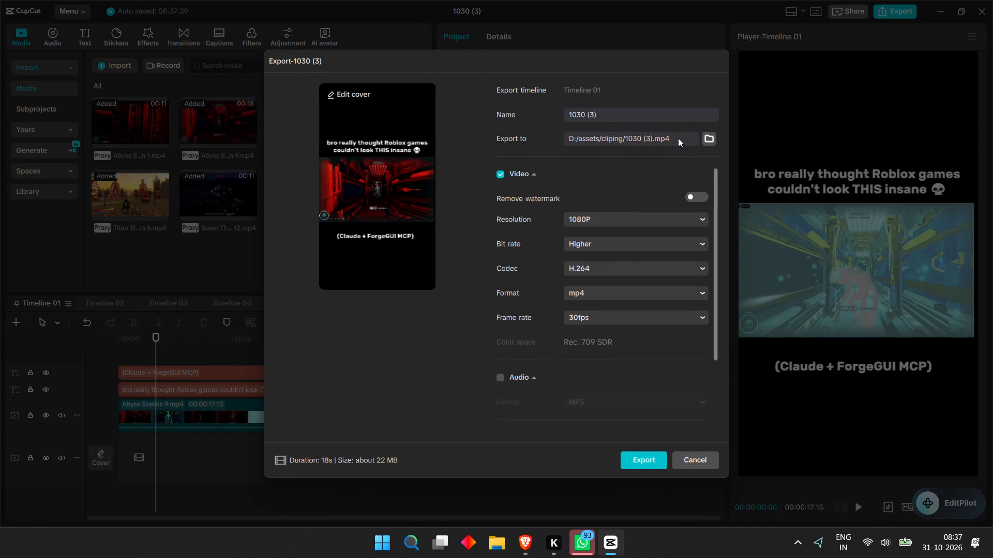
pyautogui.click(618, 115)
pyautogui.click(830, 58)
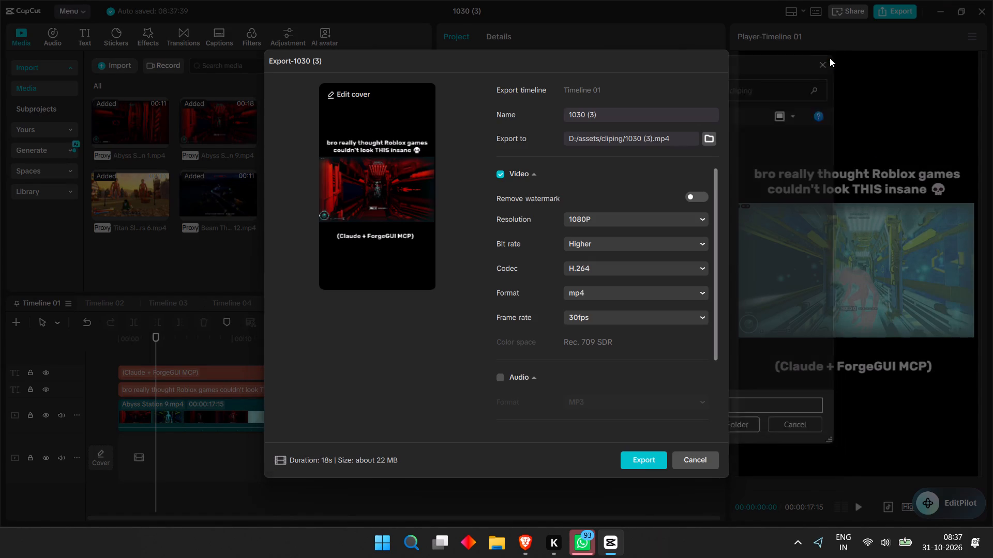
pyautogui.moveTo(615, 113); pyautogui.dragTo(535, 116)
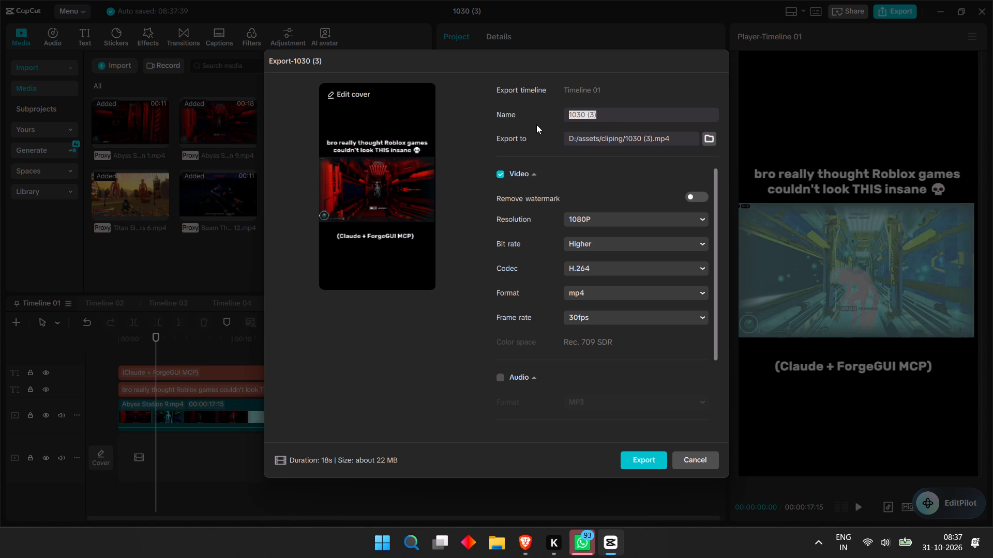
pyautogui.write('calip')
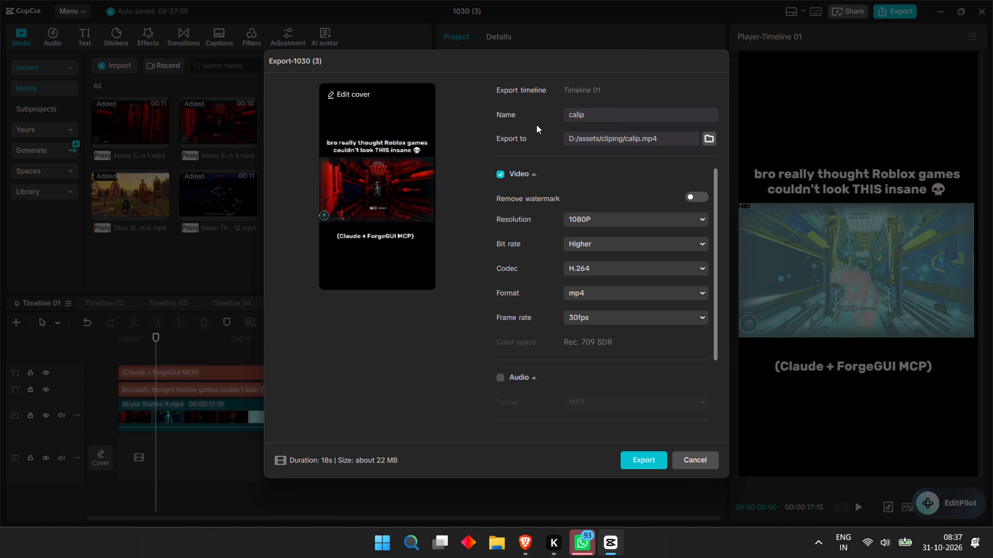
pyautogui.hotkey('shift', '_')
pyautogui.write('fo')
pyautogui.write('gu')
pyautogui.press('space')
pyautogui.write('1')
pyautogui.press('Return')
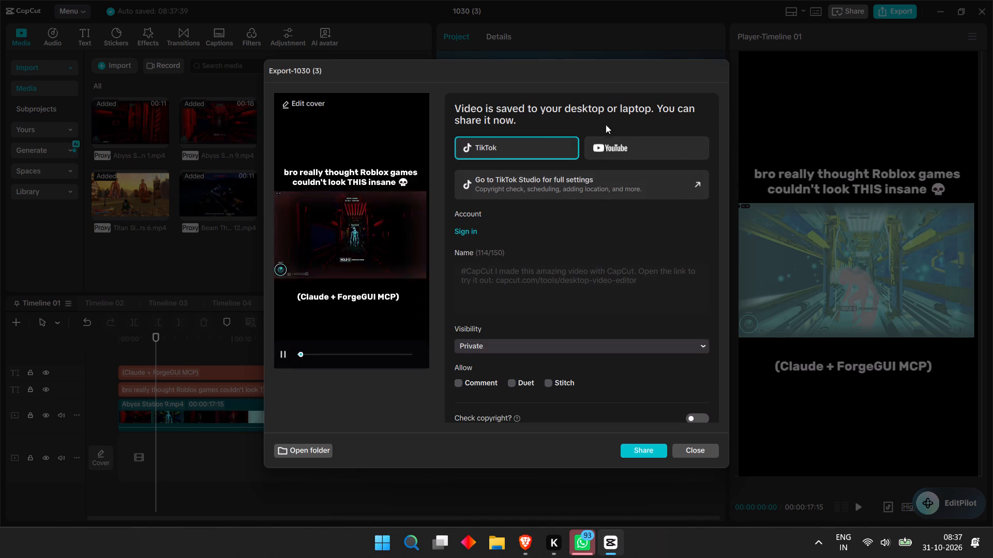
pyautogui.click(694, 450)
# Export Timeline 02 as an mp4 video named calip_fogu 2.
pyautogui.click(107, 308)
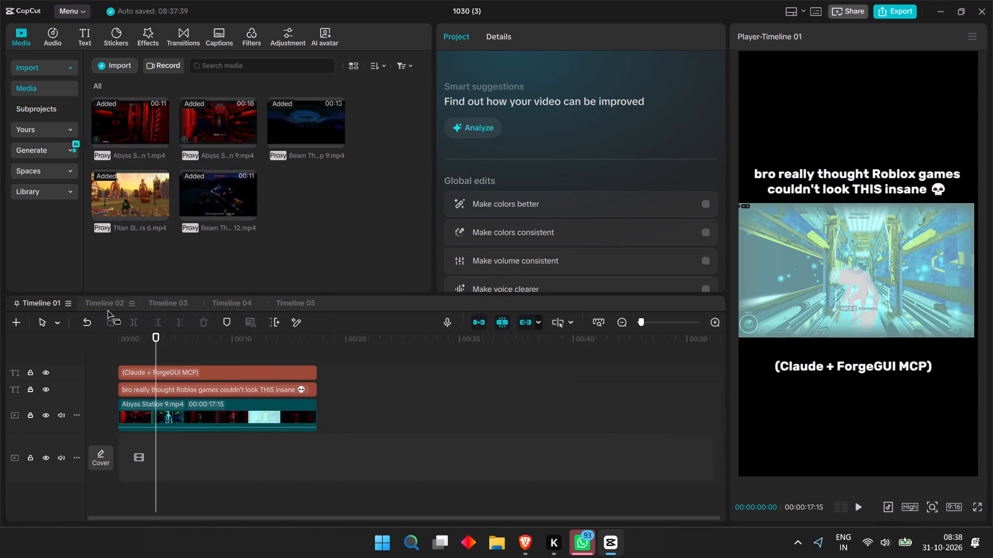
pyautogui.click(897, 14)
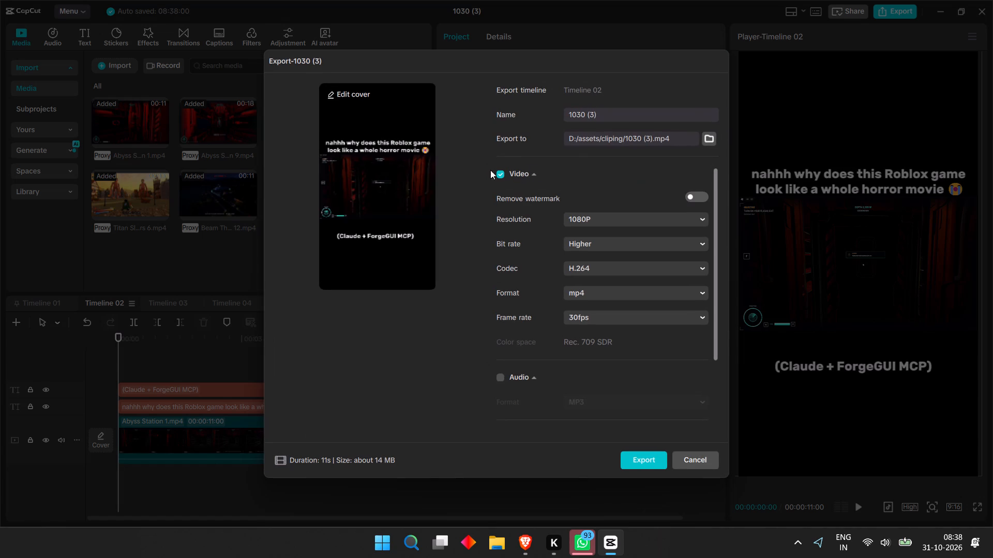
pyautogui.moveTo(636, 111); pyautogui.dragTo(521, 122)
pyautogui.write('calip')
pyautogui.press('space')
pyautogui.hotkey('shift', 'BackSpace')
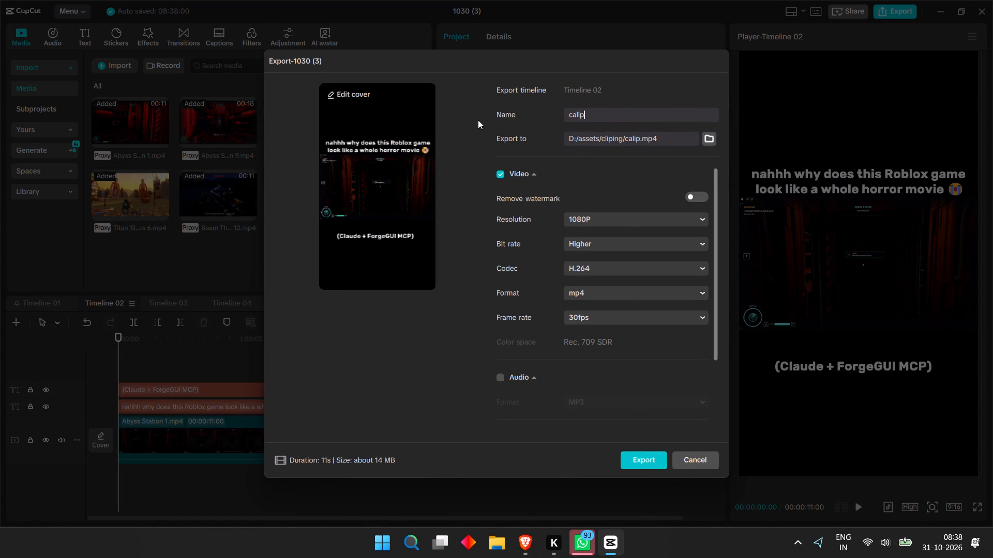
pyautogui.hotkey('shift', '_')
pyautogui.write('fogu 2')
pyautogui.press('Return')
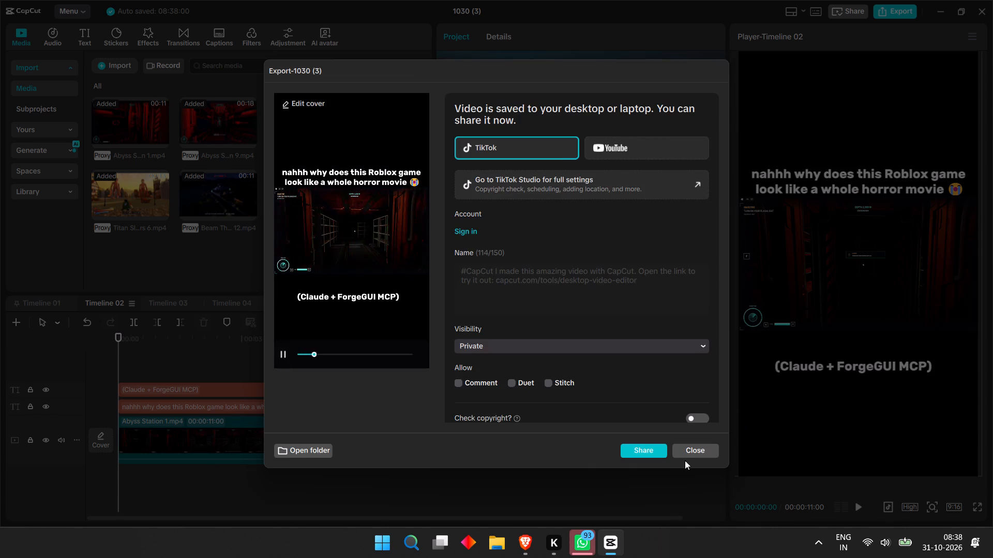
pyautogui.click(687, 454)
# Export Timeline 03 as an mp4 video named calip_fogu 3.
pyautogui.click(153, 307)
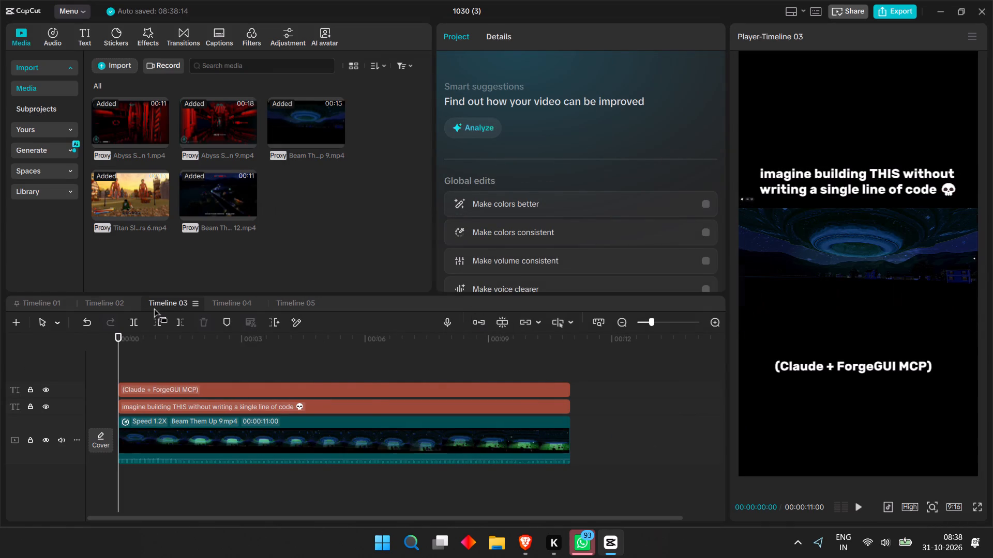
pyautogui.click(894, 10)
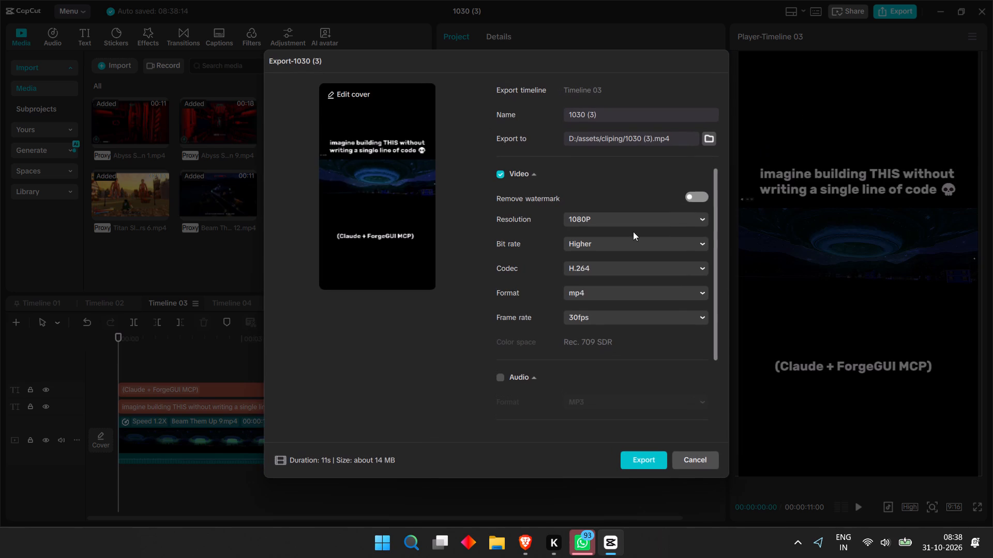
pyautogui.moveTo(623, 122); pyautogui.dragTo(559, 116)
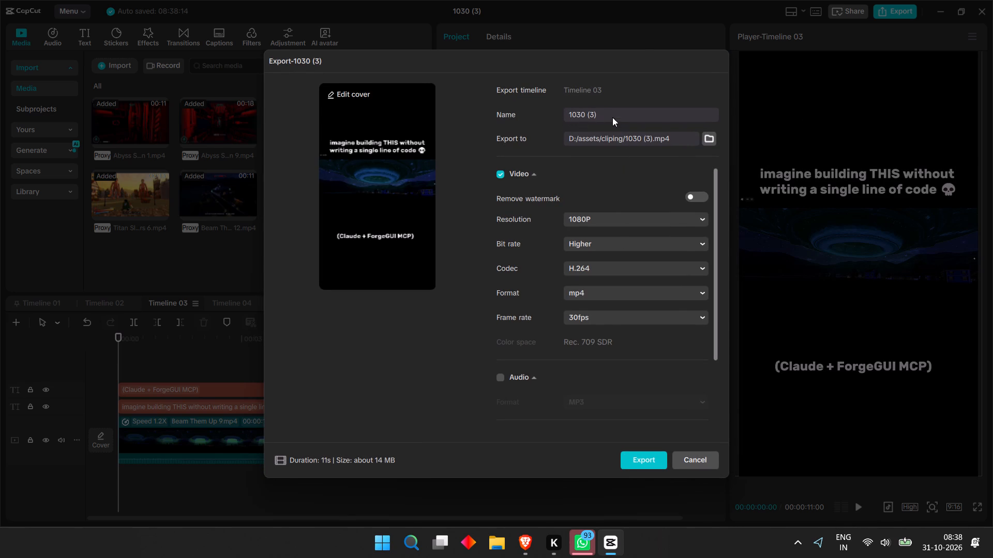
pyautogui.click(612, 117)
pyautogui.moveTo(612, 117); pyautogui.dragTo(509, 113)
pyautogui.write('calip')
pyautogui.press('Right')
pyautogui.press('BackSpace')
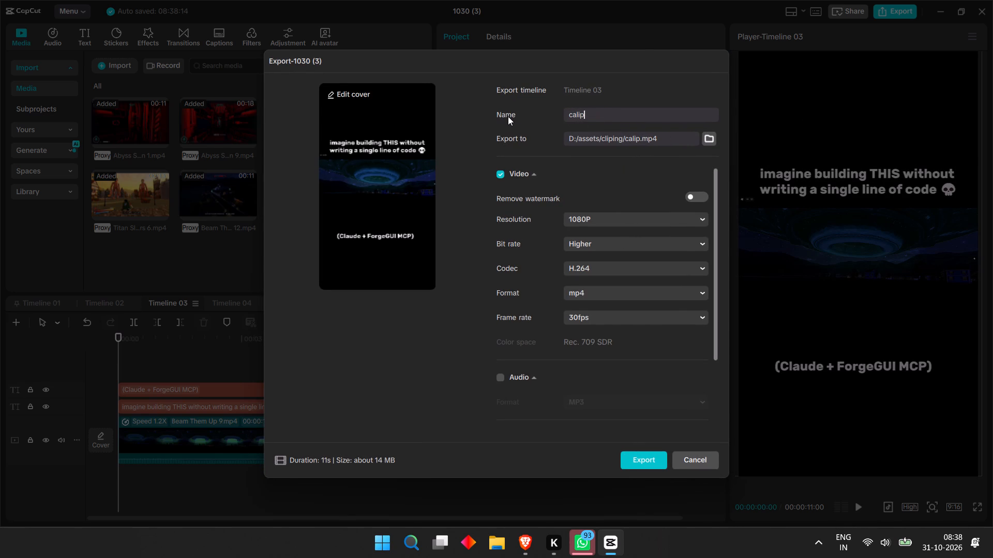
pyautogui.press('space')
pyautogui.press('BackSpace')
pyautogui.write('_fo')
pyautogui.write('gu')
pyautogui.press('space')
pyautogui.write('3')
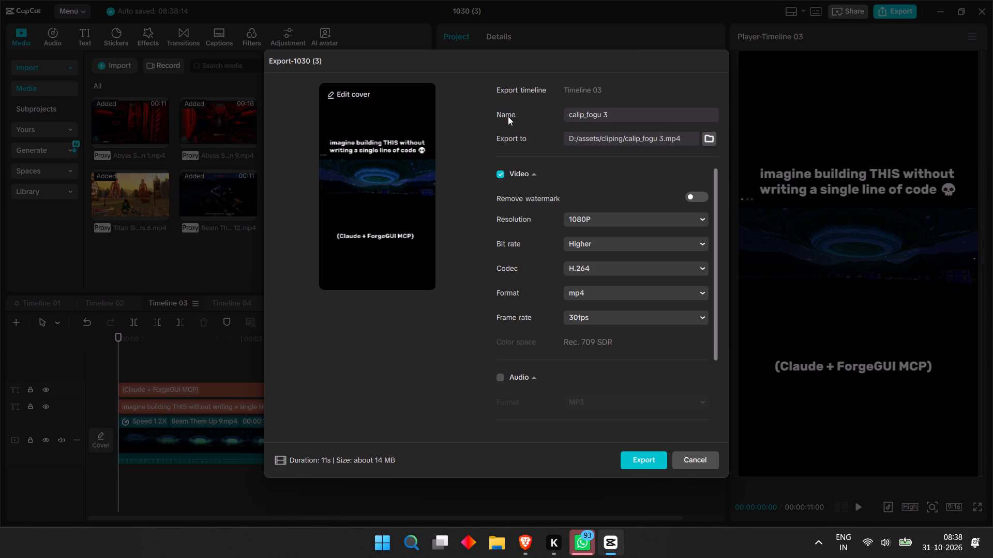
pyautogui.press('Return')
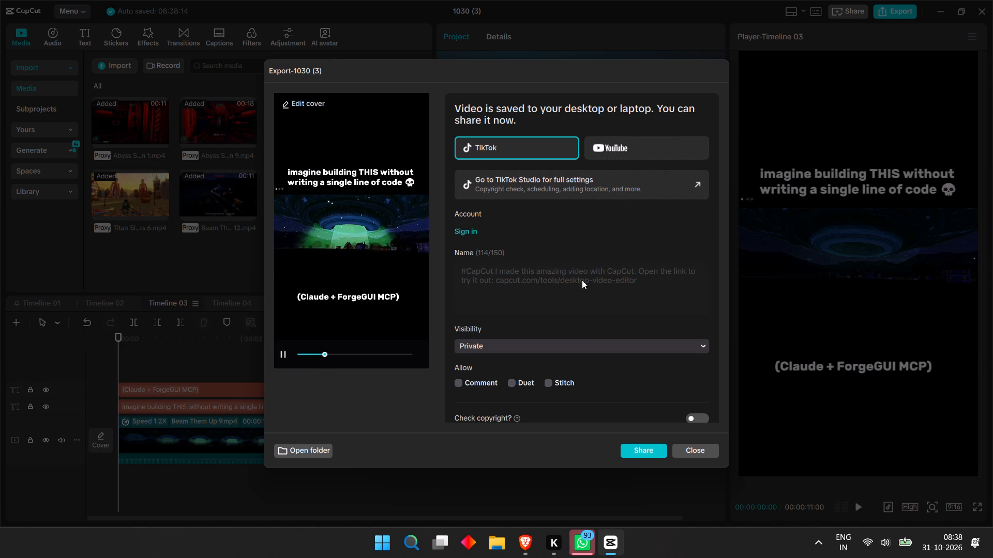
pyautogui.click(676, 447)
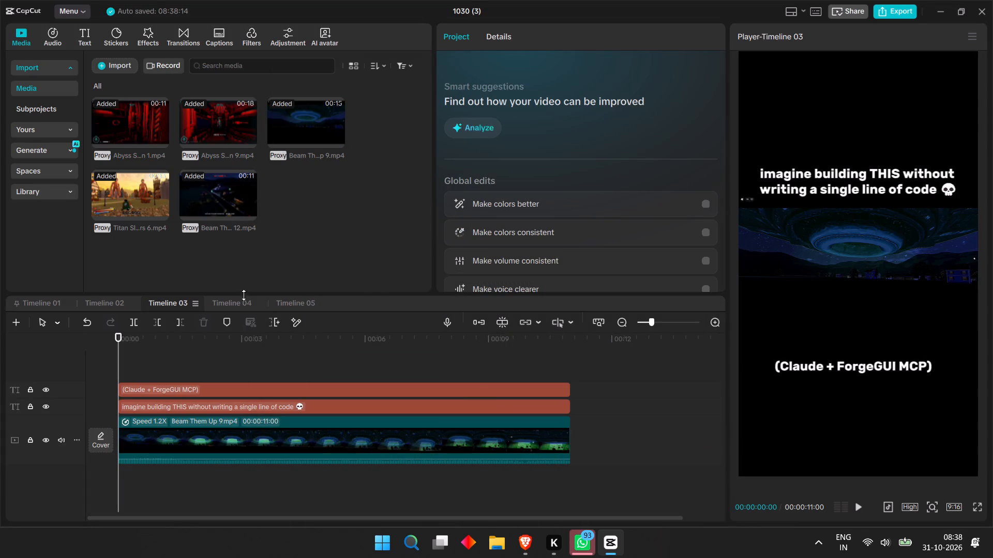
# Export Timeline 04 as an mp4 video named calip_fogu 4.
pyautogui.click(244, 302)
pyautogui.click(897, 11)
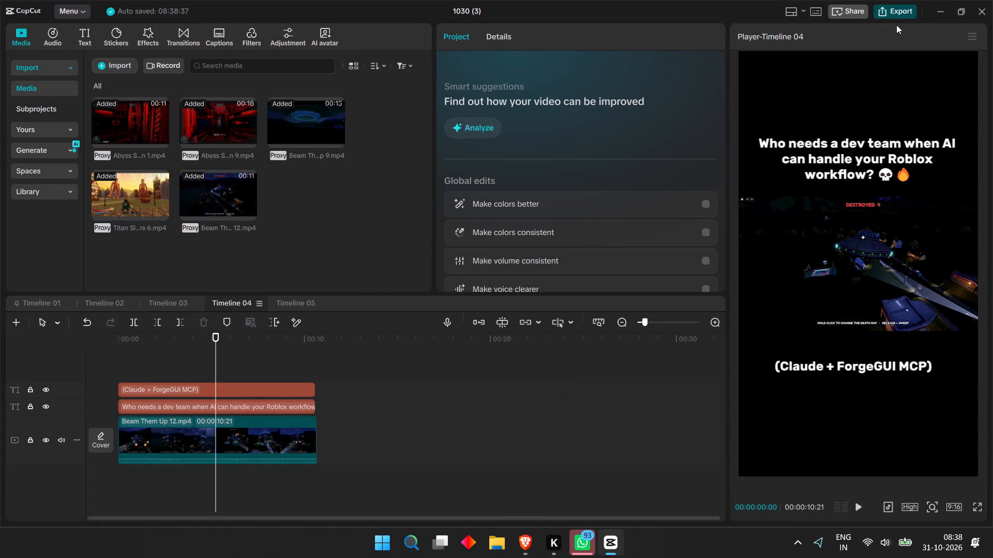
pyautogui.moveTo(643, 113); pyautogui.dragTo(507, 110)
pyautogui.write('calip_fogu 4')
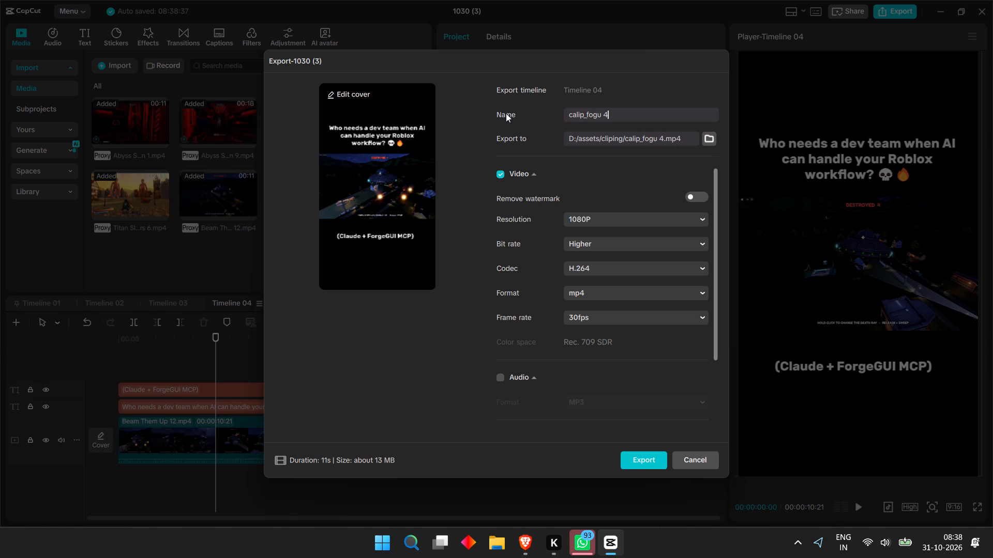
pyautogui.press('Return')
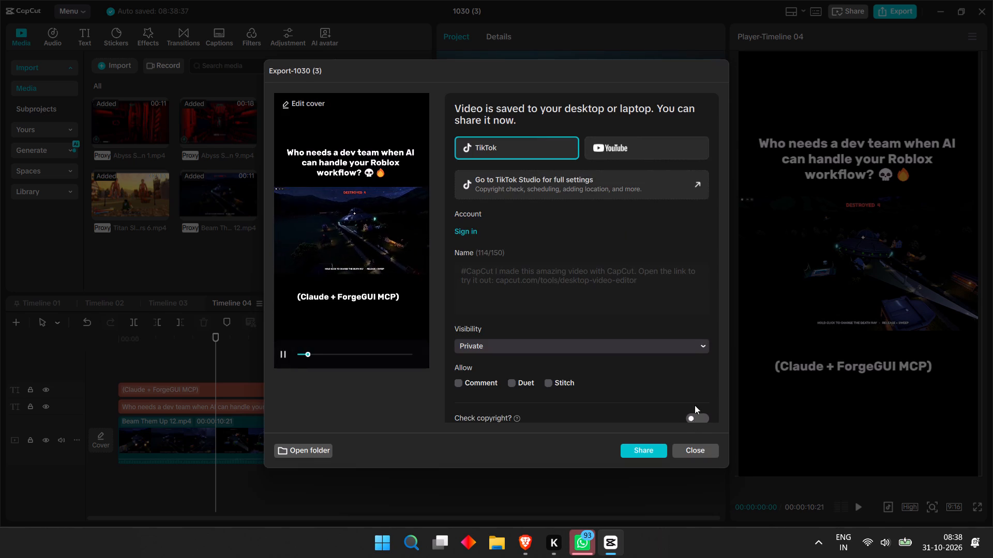
pyautogui.click(685, 456)
# Export Timeline 05 as an mp4 video named calip_fogu 5.
pyautogui.click(291, 304)
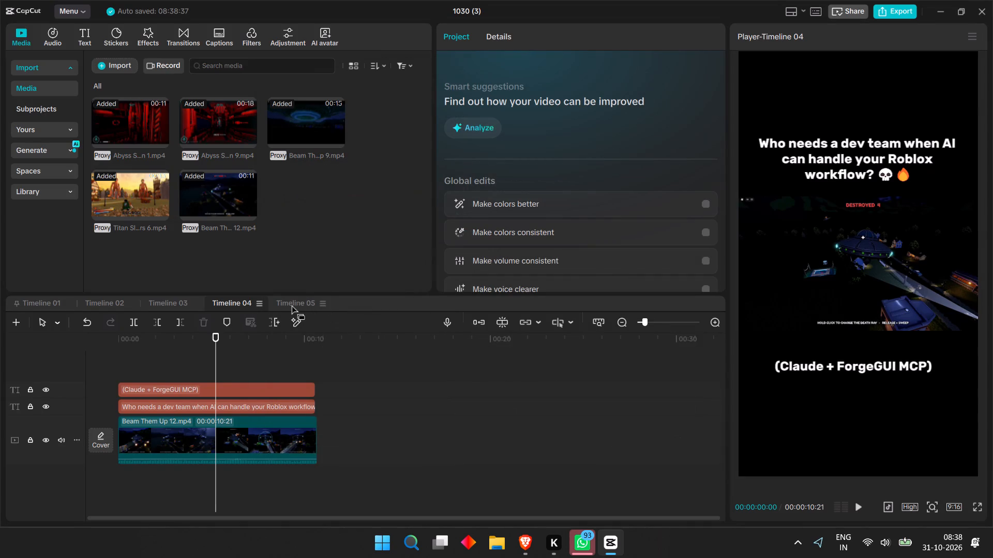
pyautogui.click(898, 18)
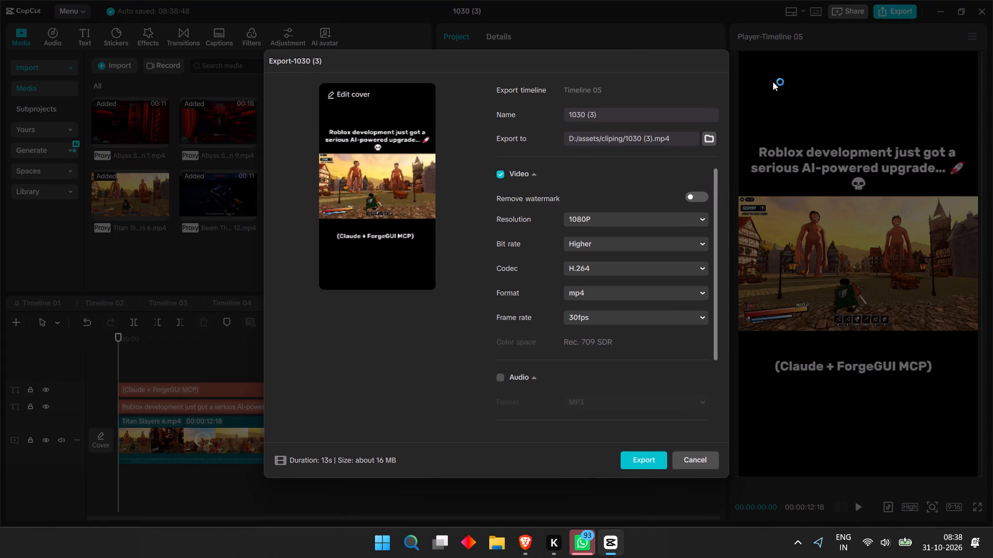
pyautogui.moveTo(610, 114); pyautogui.dragTo(521, 115)
pyautogui.write('calip _')
pyautogui.press('BackSpace')
pyautogui.press('BackSpace')
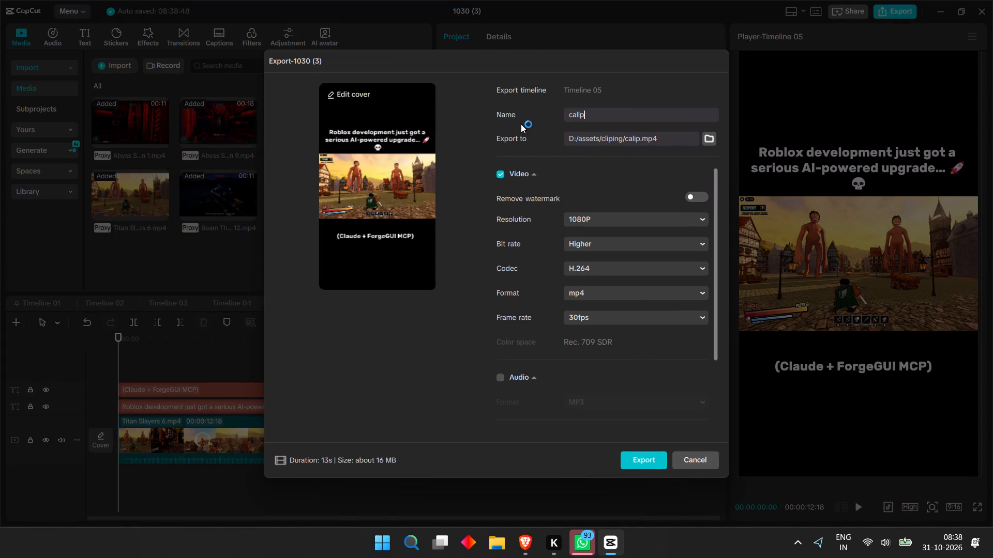
pyautogui.hotkey('shift', '_')
pyautogui.write('fogu')
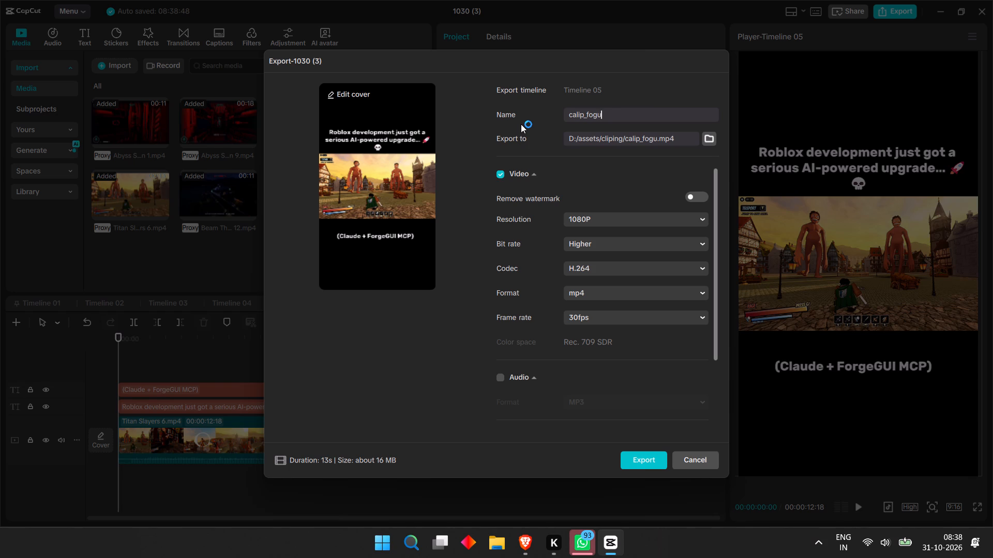
pyautogui.press('space')
pyautogui.press('5')
pyautogui.press('Return')
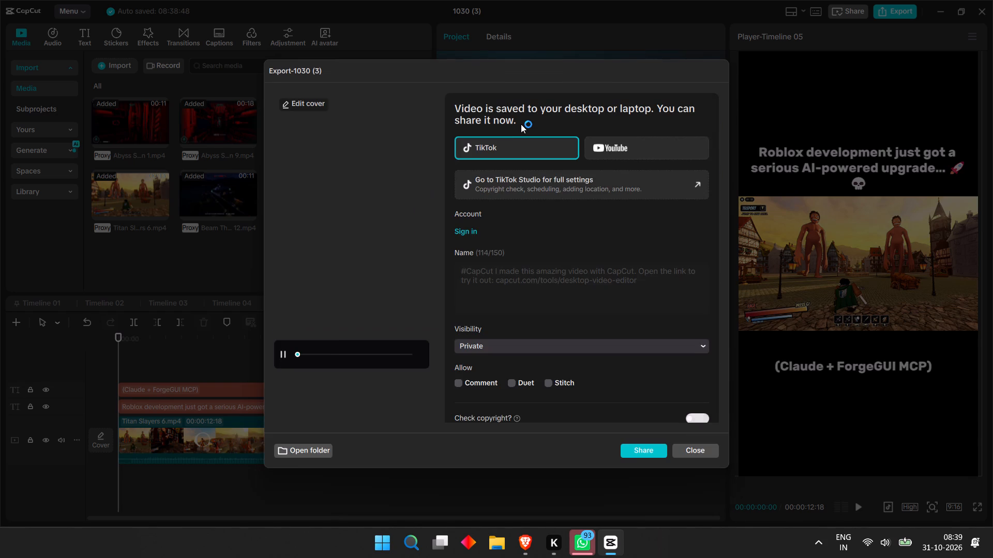
pyautogui.click(689, 453)
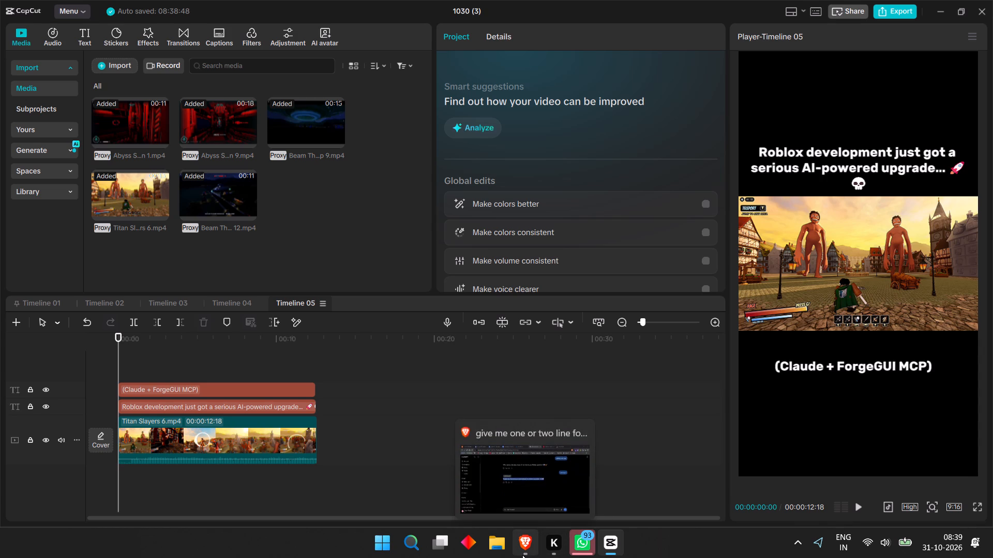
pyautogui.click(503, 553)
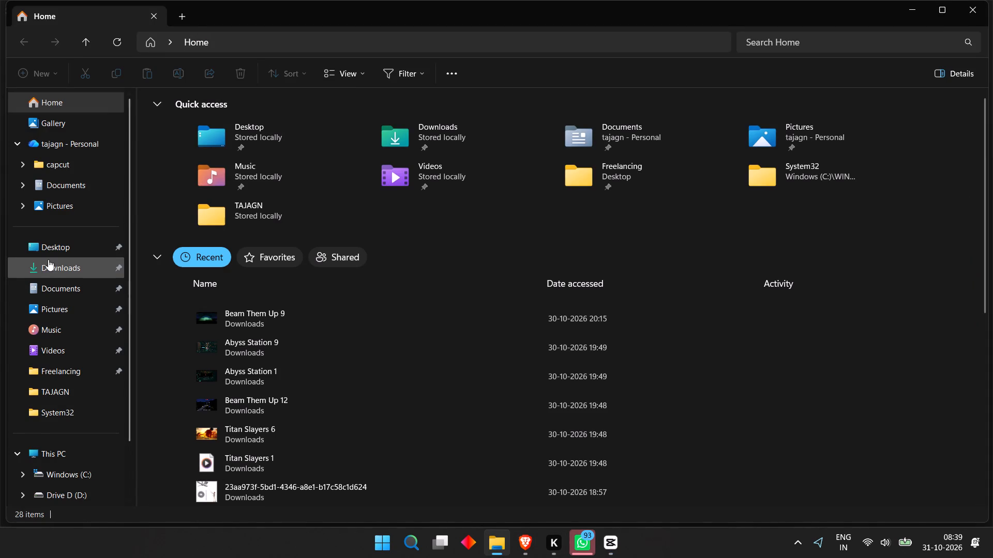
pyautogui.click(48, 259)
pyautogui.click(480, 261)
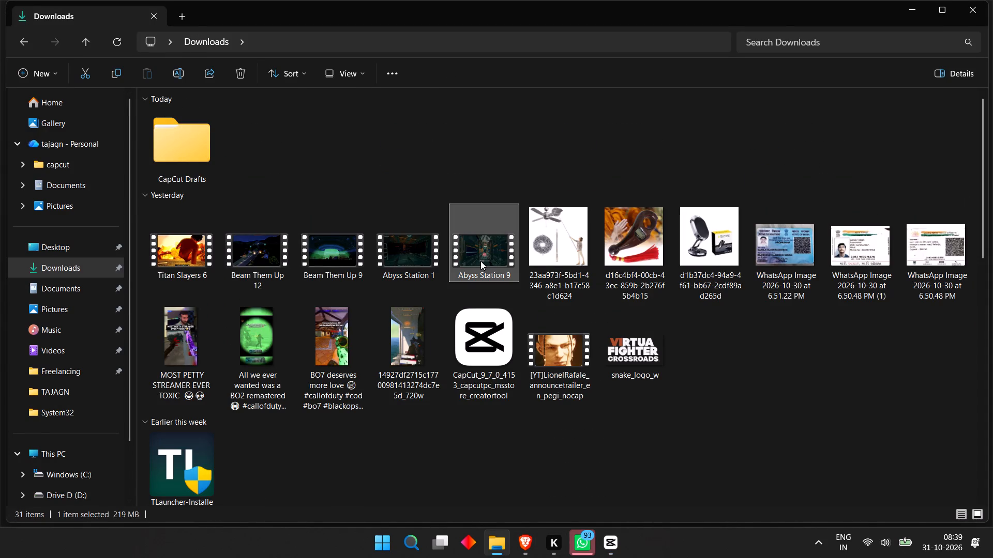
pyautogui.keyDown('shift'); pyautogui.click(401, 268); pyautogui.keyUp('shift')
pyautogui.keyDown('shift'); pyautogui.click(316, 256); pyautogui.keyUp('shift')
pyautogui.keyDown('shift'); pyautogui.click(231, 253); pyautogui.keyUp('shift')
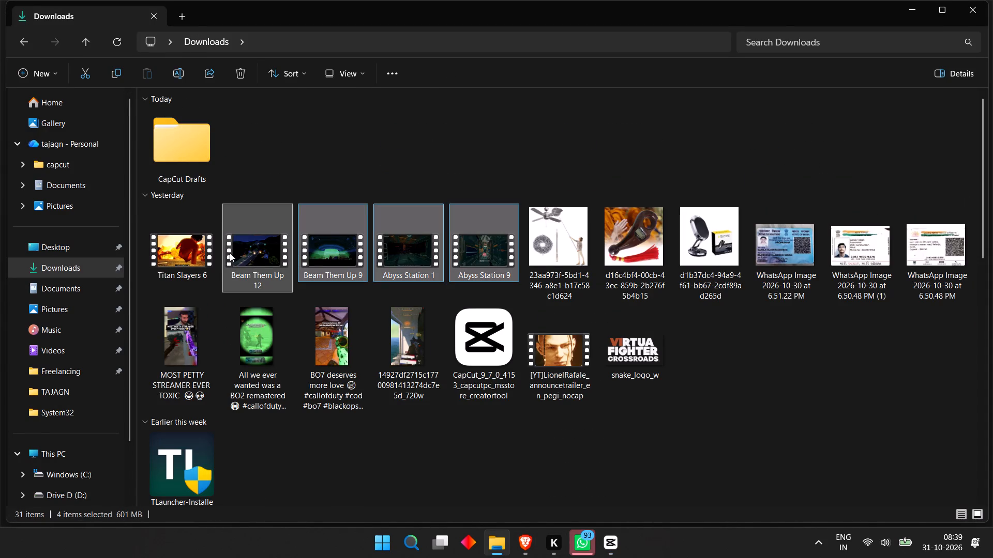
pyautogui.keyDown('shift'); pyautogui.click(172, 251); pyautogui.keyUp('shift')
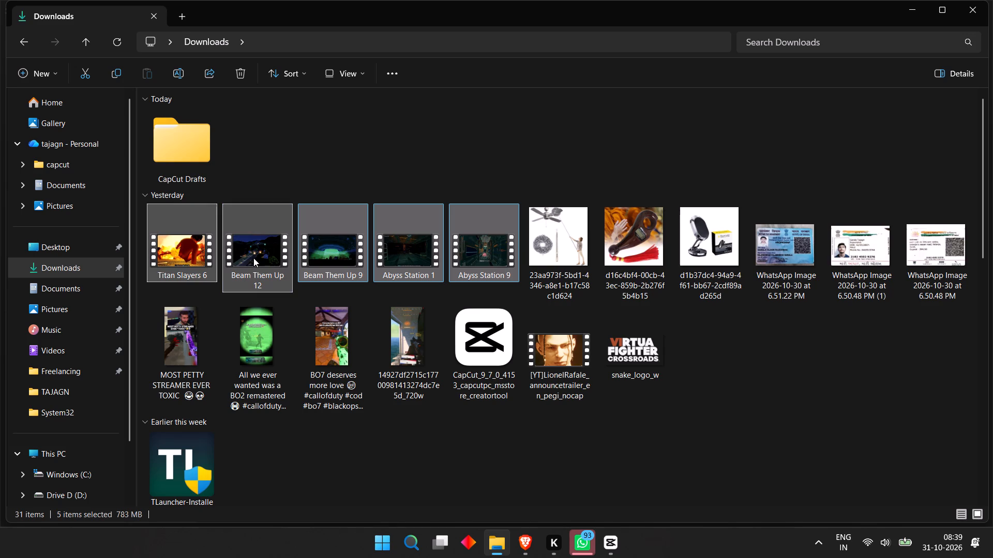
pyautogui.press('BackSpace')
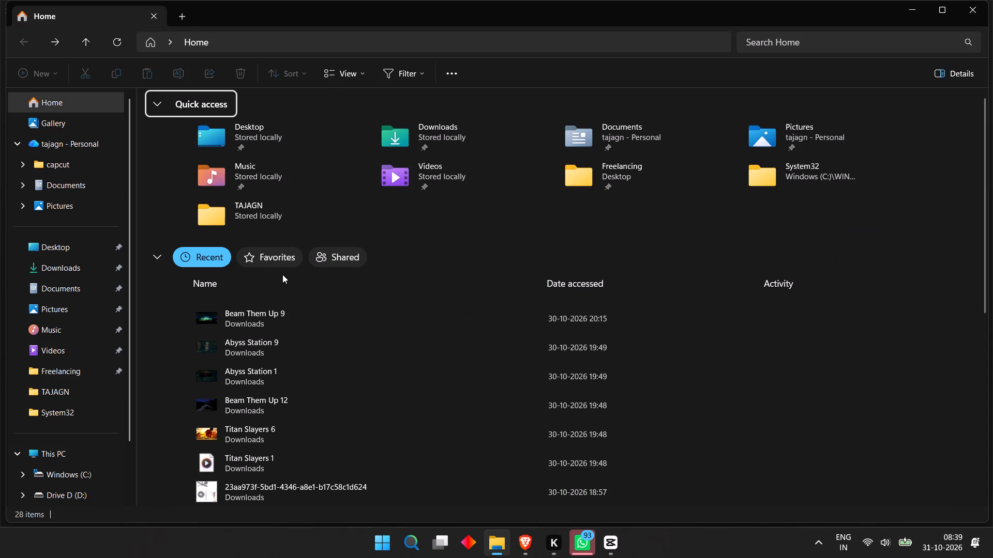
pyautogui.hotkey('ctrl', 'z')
# Delete the Titan Slayers 6, Beam Them Up 12, Beam Them Up 9, Abyss Station 1 and Abyss Station 9 clips from the Downloads folder.
pyautogui.click(26, 267)
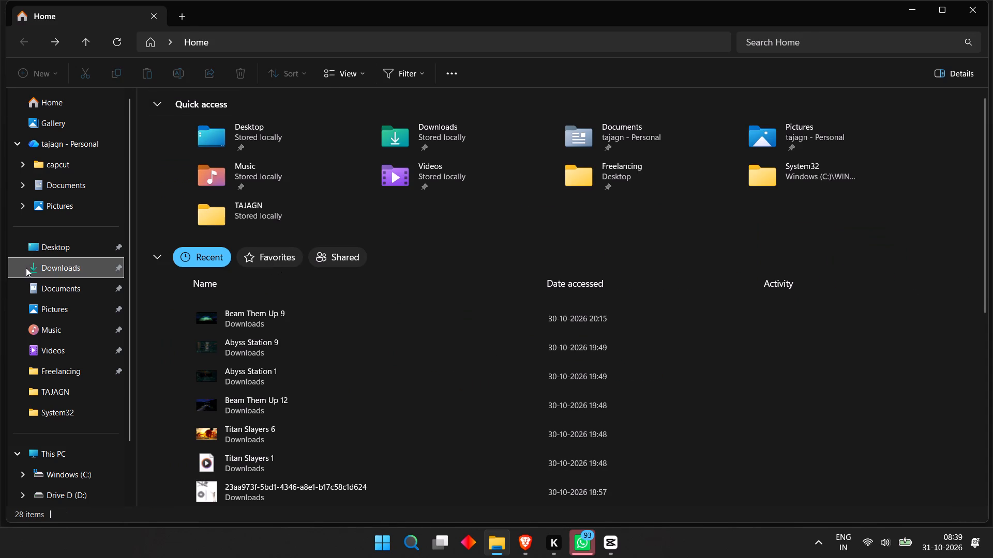
pyautogui.click(41, 268)
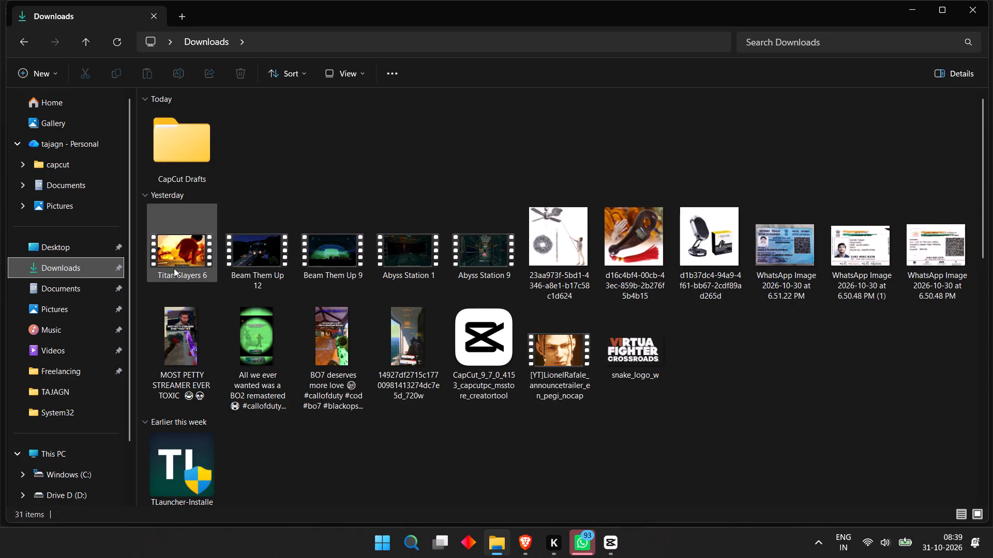
pyautogui.keyDown('shift'); pyautogui.click(174, 268); pyautogui.keyUp('shift')
pyautogui.click(190, 259)
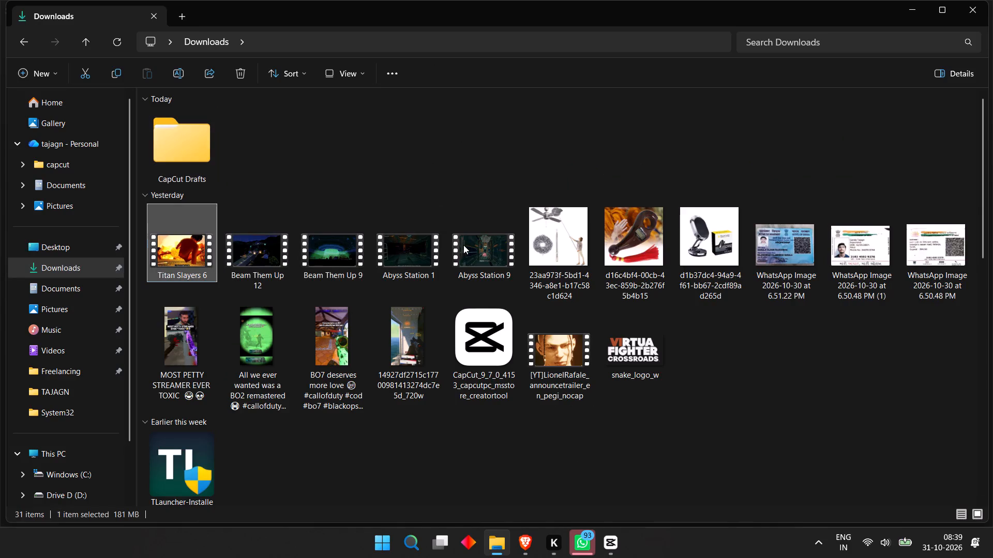
pyautogui.keyDown('shift'); pyautogui.click(463, 245); pyautogui.keyUp('shift')
pyautogui.press('Delete')
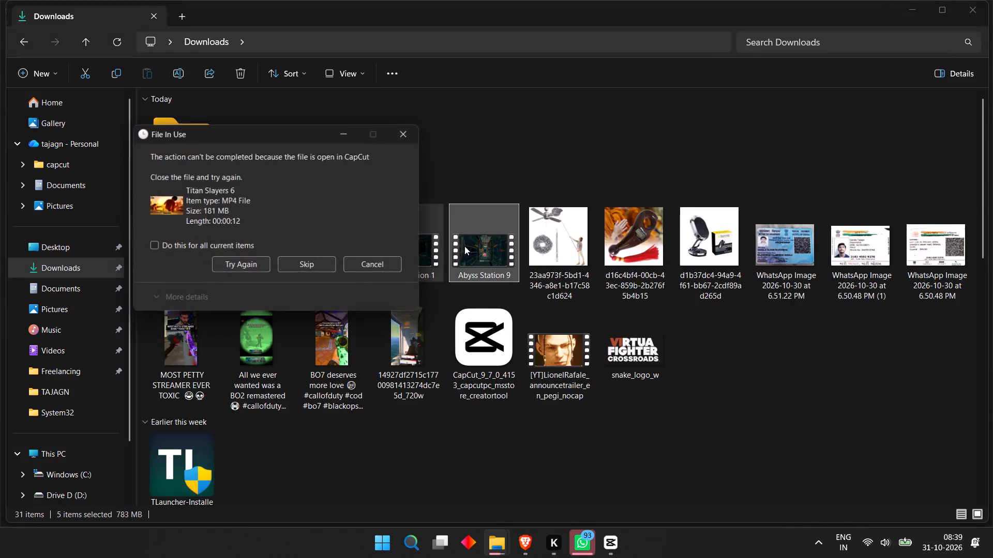
pyautogui.click(243, 266)
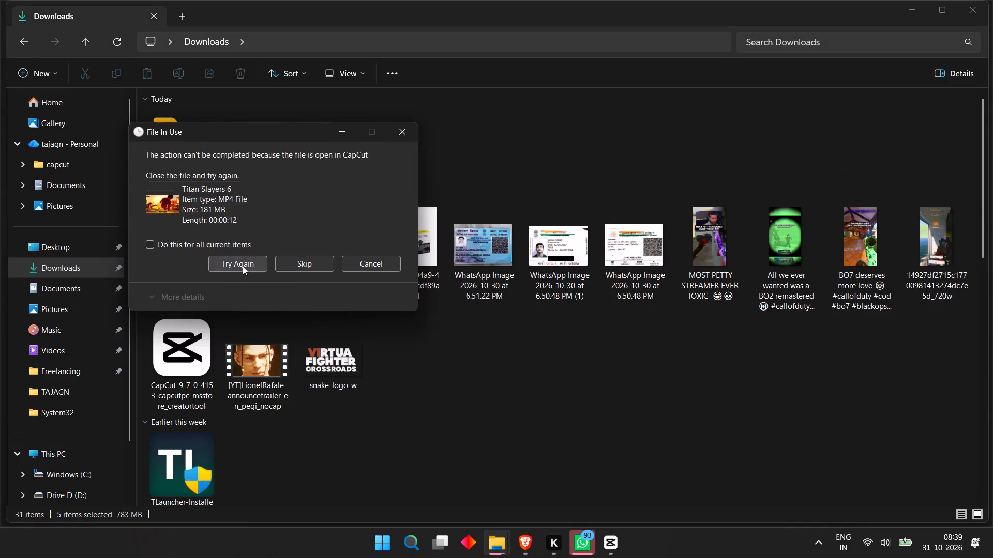
pyautogui.click(407, 133)
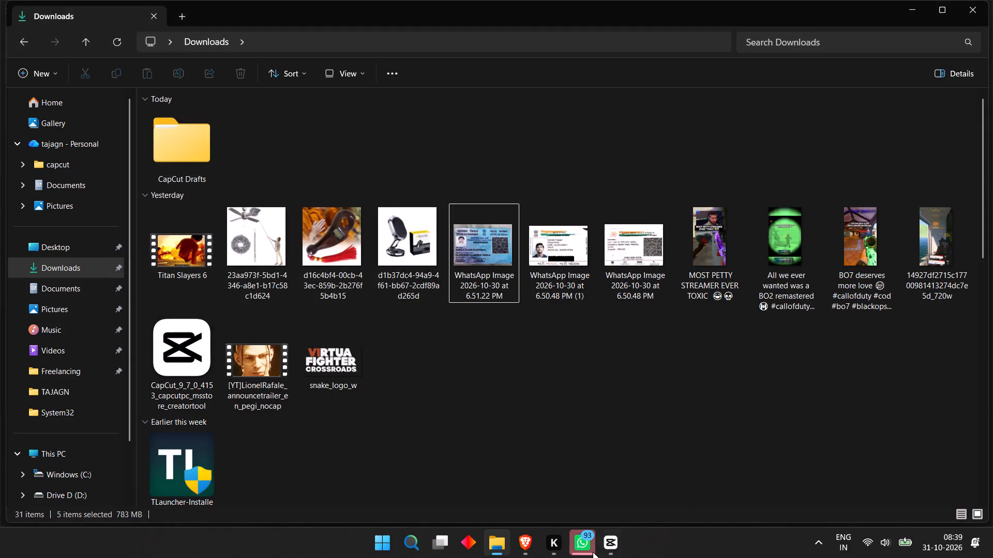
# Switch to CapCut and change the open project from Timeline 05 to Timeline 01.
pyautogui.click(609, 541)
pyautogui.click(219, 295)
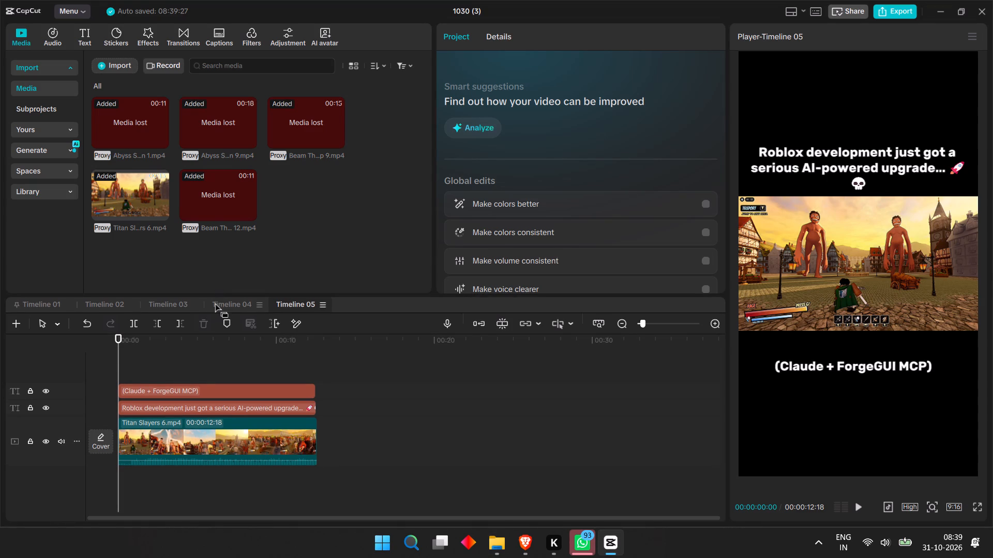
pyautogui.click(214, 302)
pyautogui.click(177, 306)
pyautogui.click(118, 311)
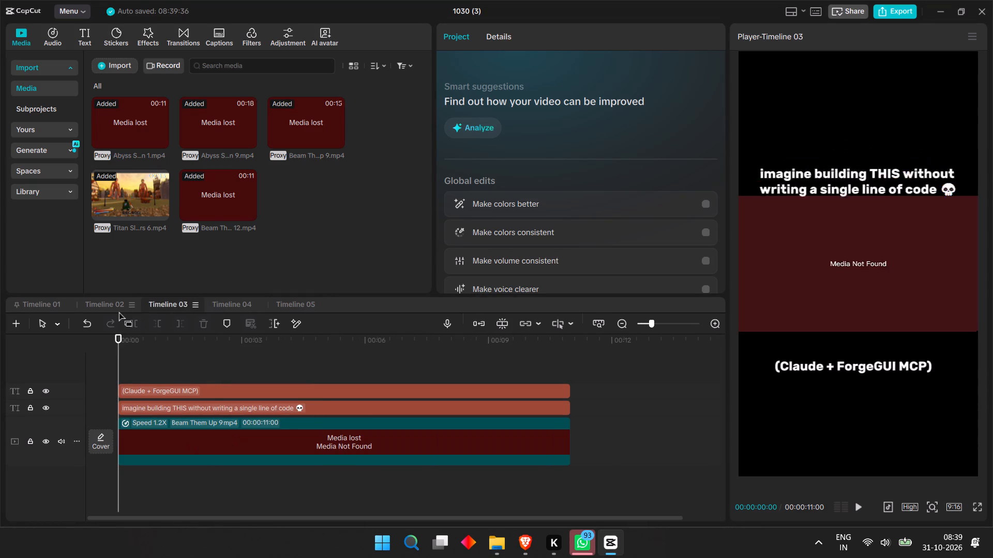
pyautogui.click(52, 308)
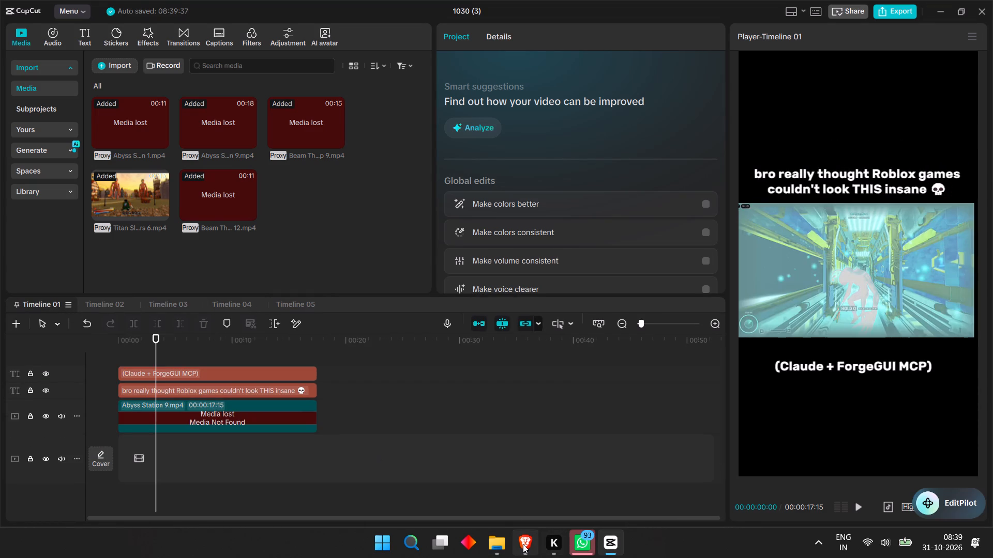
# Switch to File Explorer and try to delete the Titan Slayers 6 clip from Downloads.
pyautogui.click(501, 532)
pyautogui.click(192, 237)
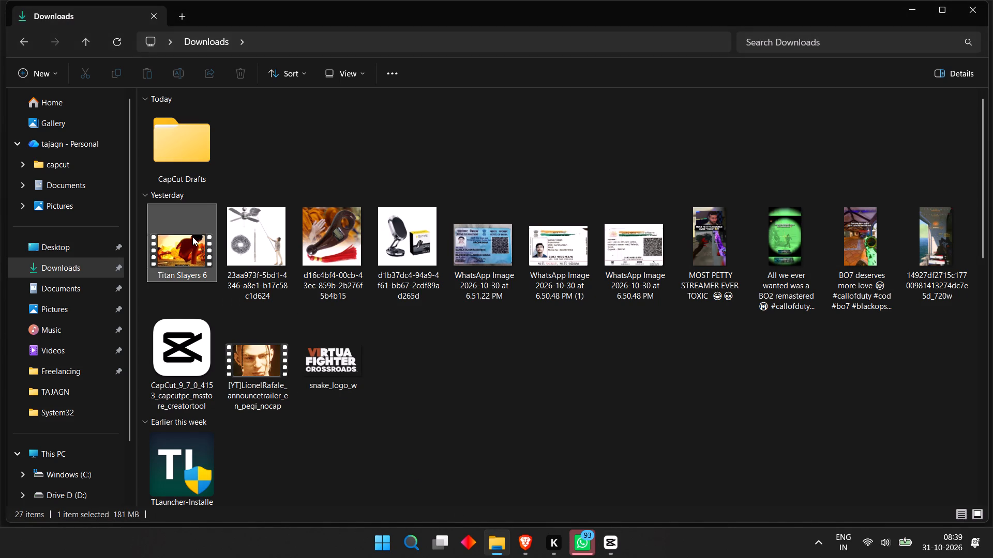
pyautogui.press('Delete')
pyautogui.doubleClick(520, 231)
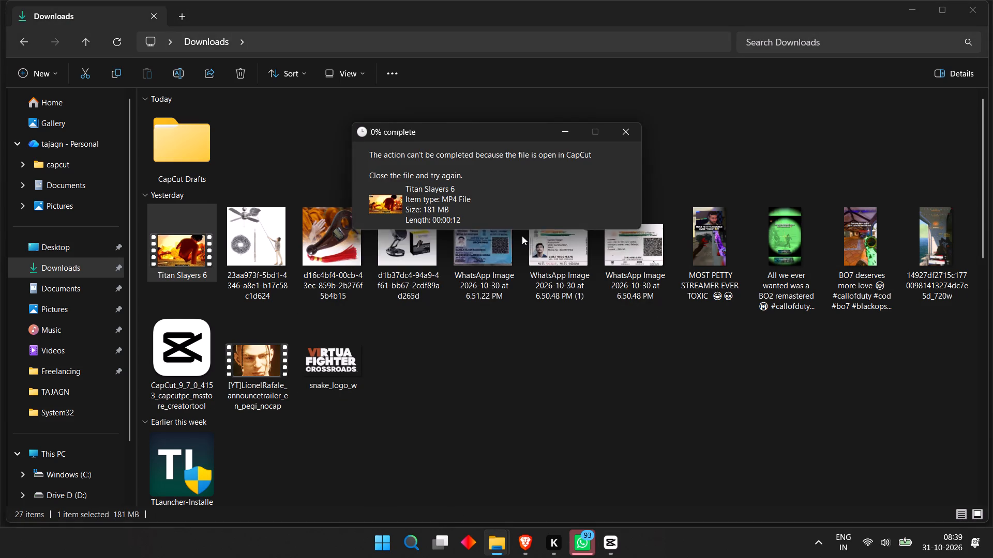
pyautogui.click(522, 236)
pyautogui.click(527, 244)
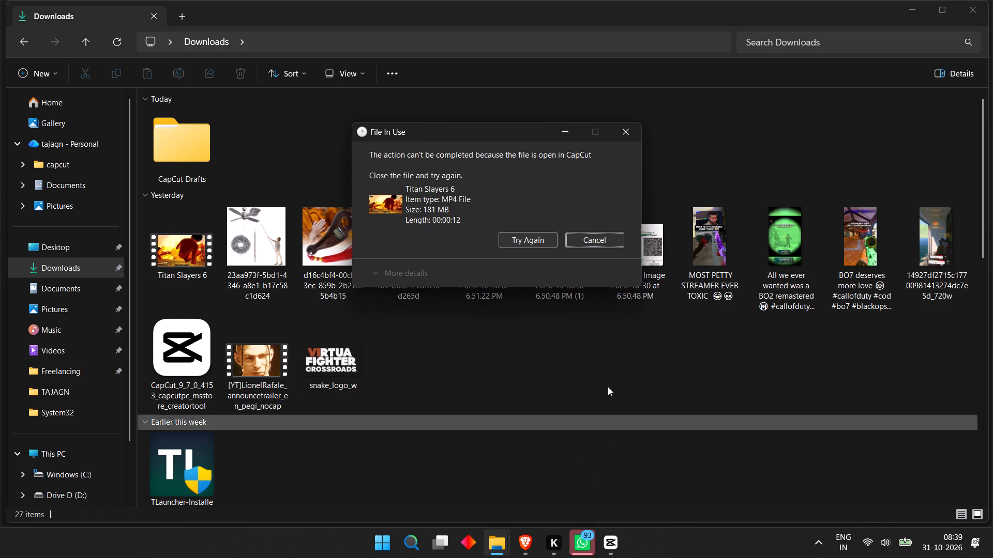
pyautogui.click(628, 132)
pyautogui.click(614, 545)
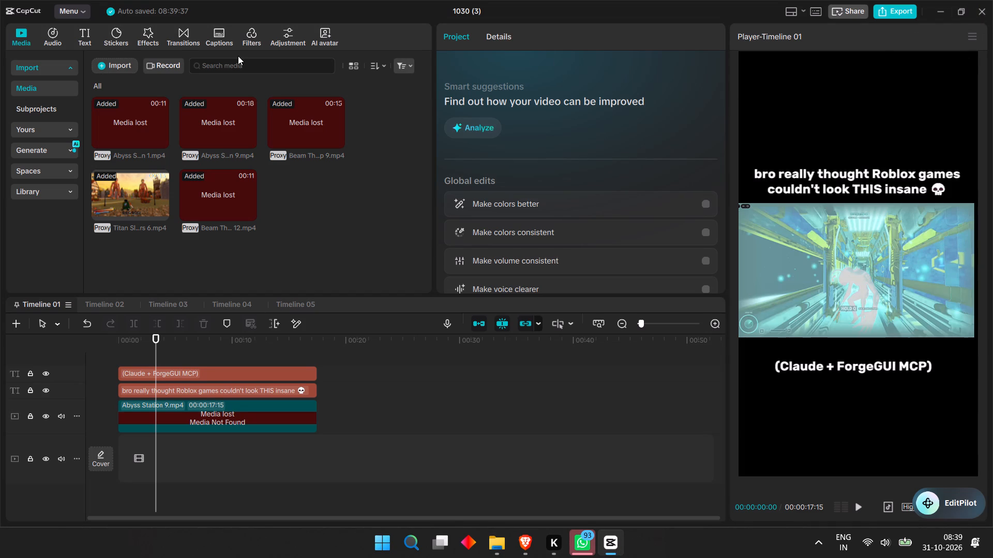
pyautogui.click(84, 11)
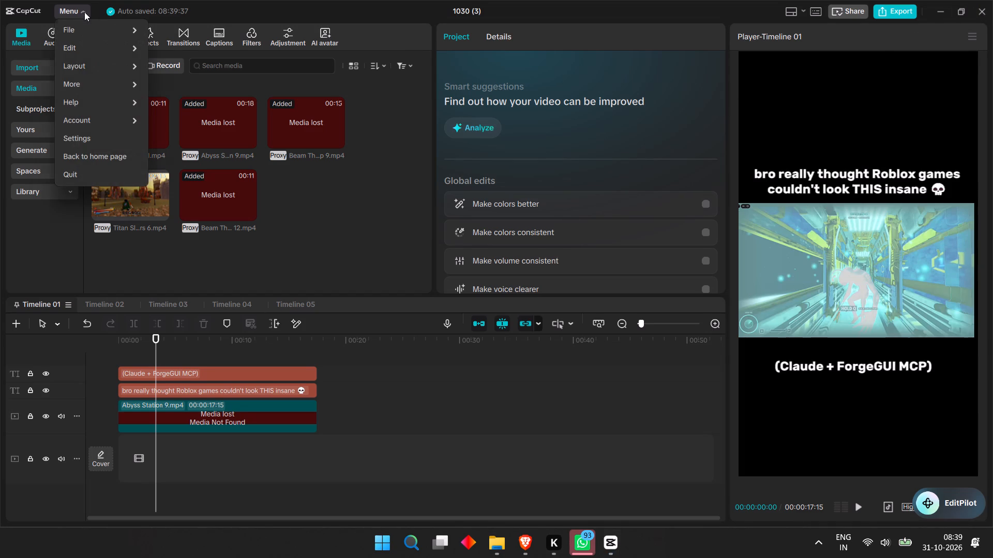
pyautogui.click(84, 12)
pyautogui.click(986, 8)
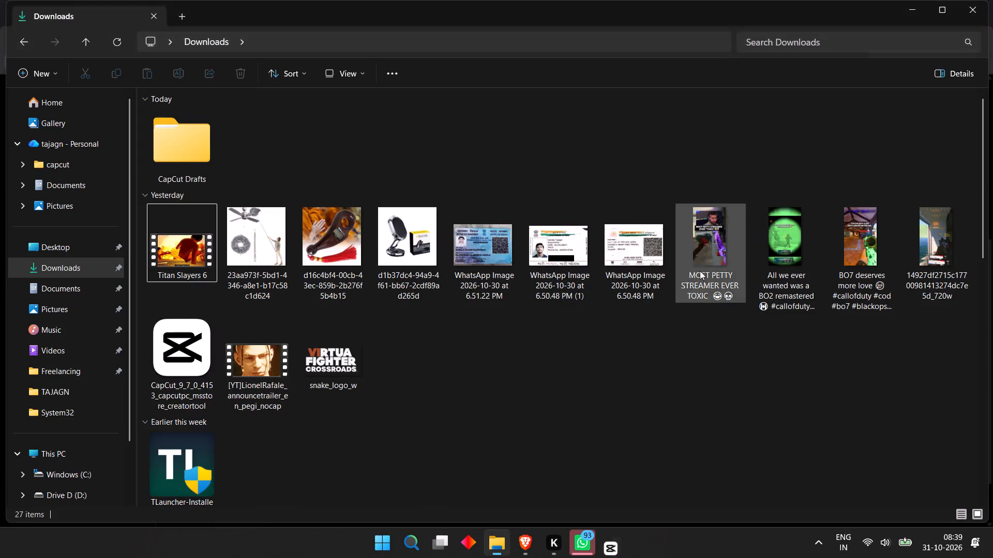
pyautogui.scroll(-3, 231, 441)
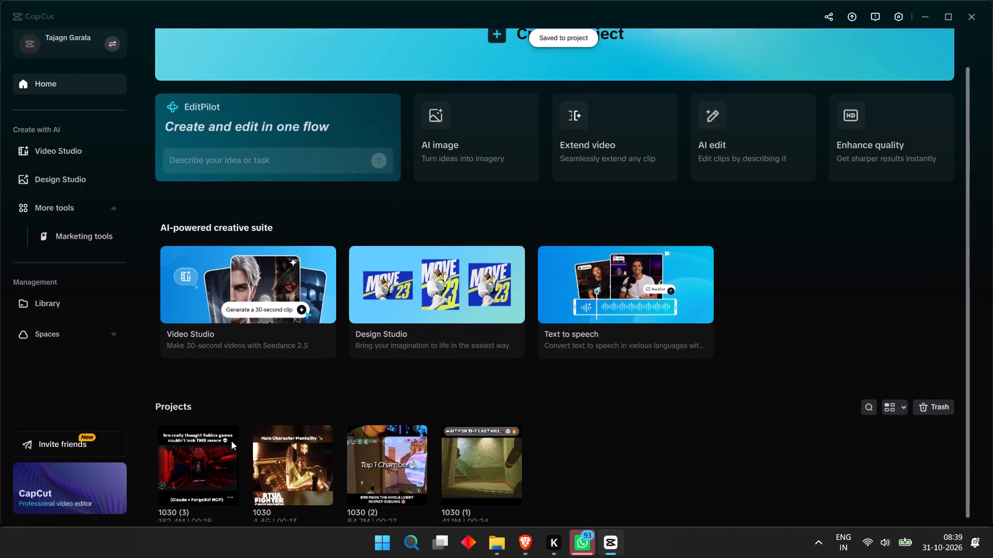
pyautogui.click(228, 494)
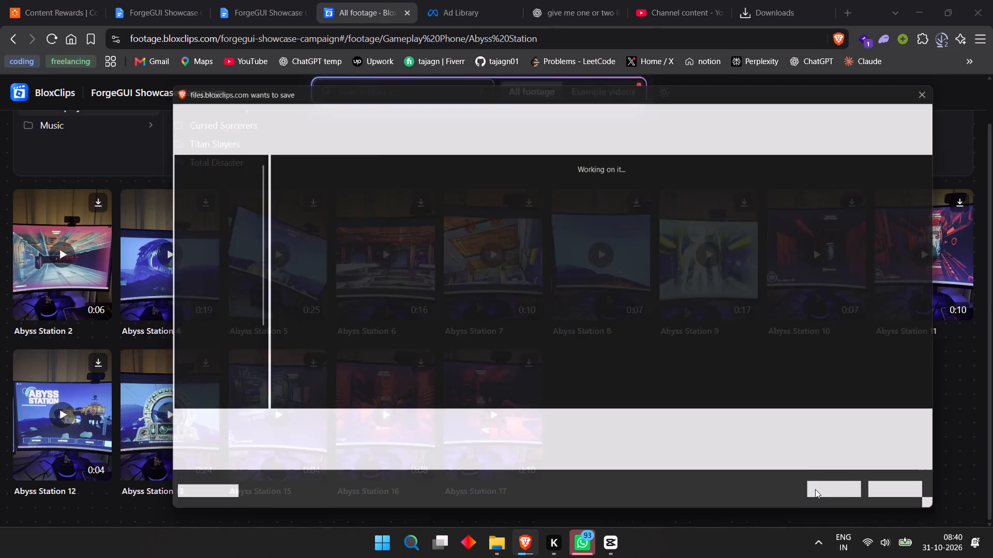
pyautogui.click(848, 500)
pyautogui.click(746, 198)
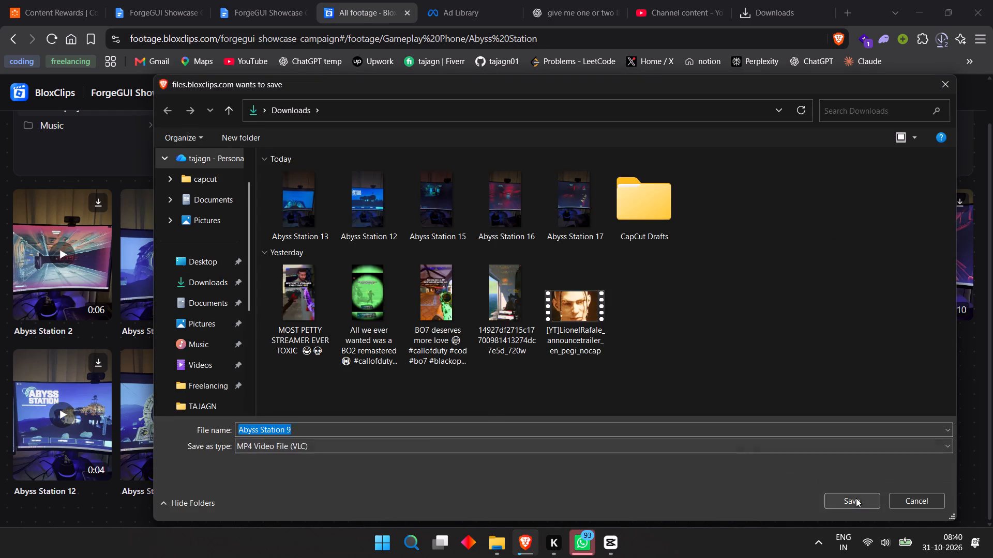
pyautogui.click(856, 498)
pyautogui.click(636, 204)
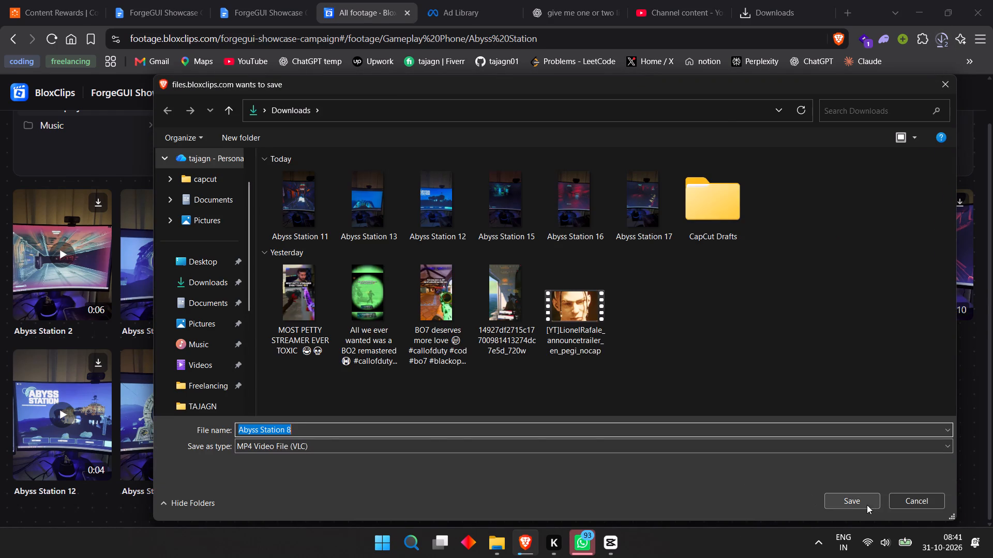
pyautogui.click(867, 505)
pyautogui.click(529, 200)
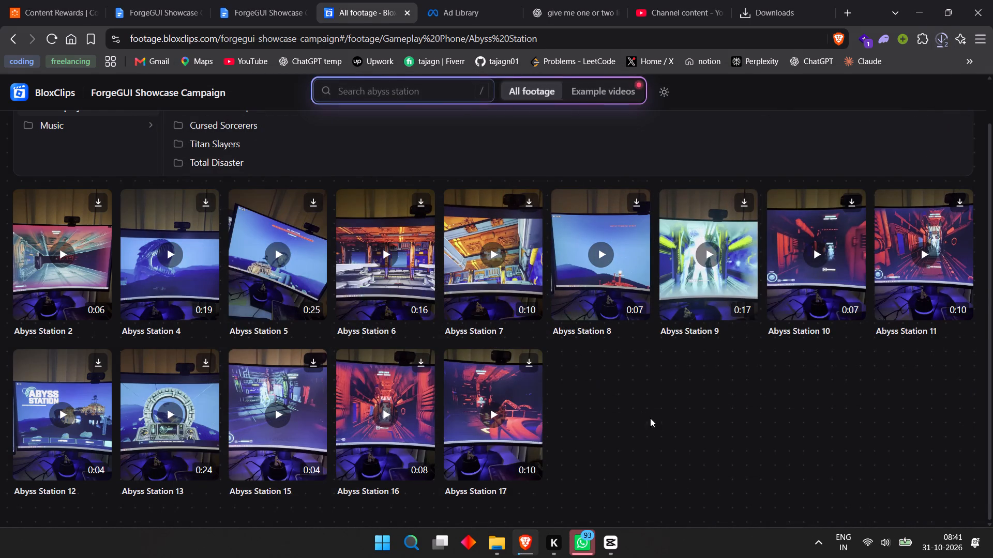
pyautogui.click(853, 496)
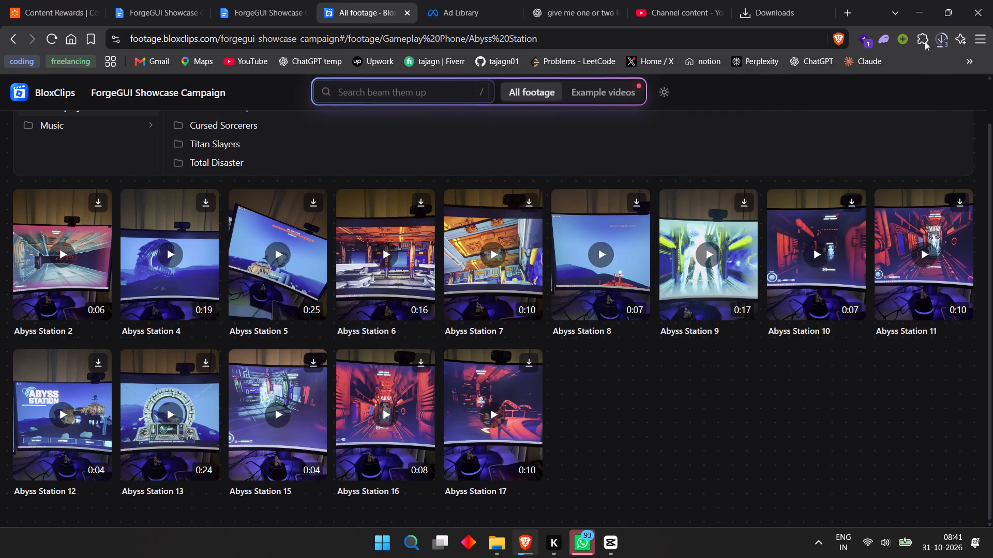
pyautogui.click(943, 27)
pyautogui.click(943, 37)
pyautogui.click(943, 37)
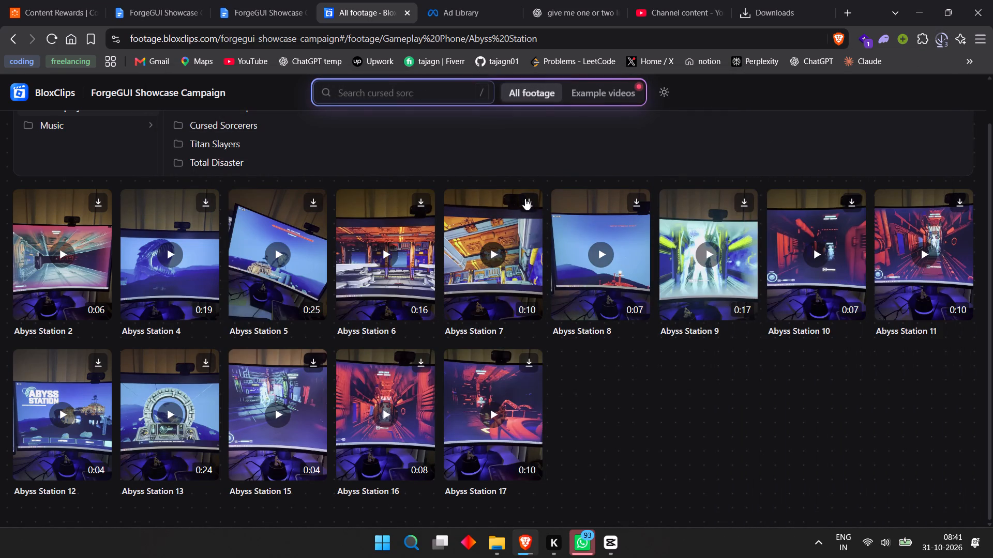
pyautogui.click(940, 32)
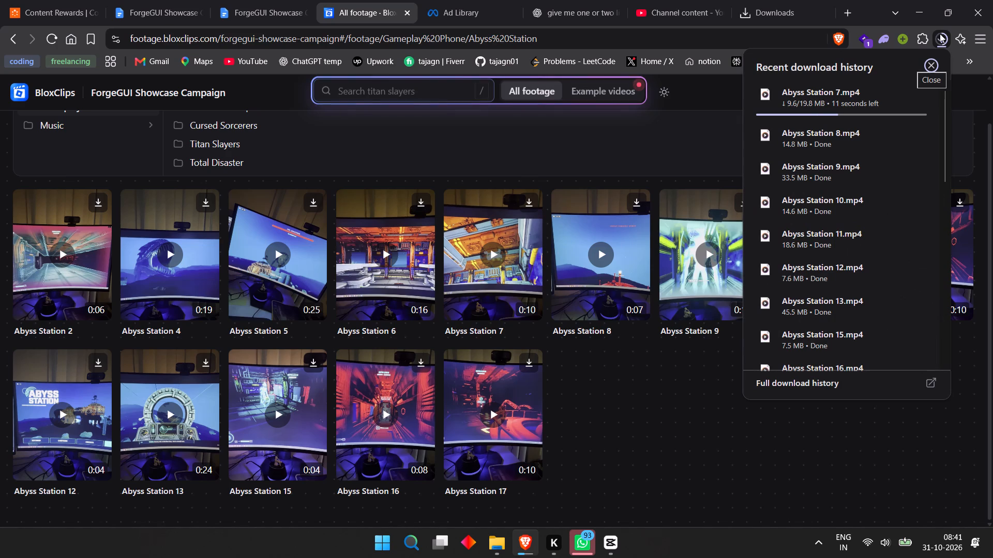
pyautogui.click(940, 34)
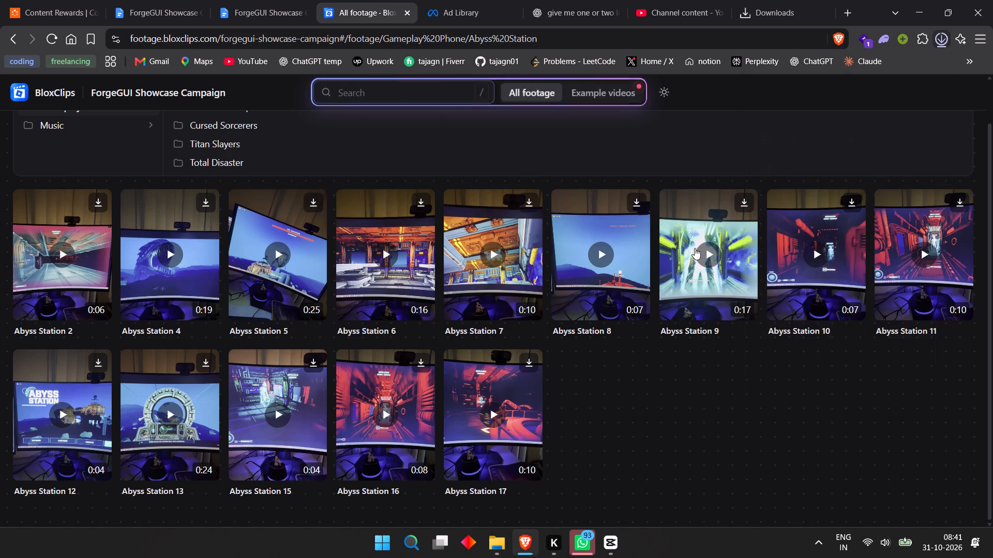
# Download the Abyss Station 6, 5, 4 and 2 phone gameplay clips and save them in the Downloads folder.
pyautogui.click(424, 209)
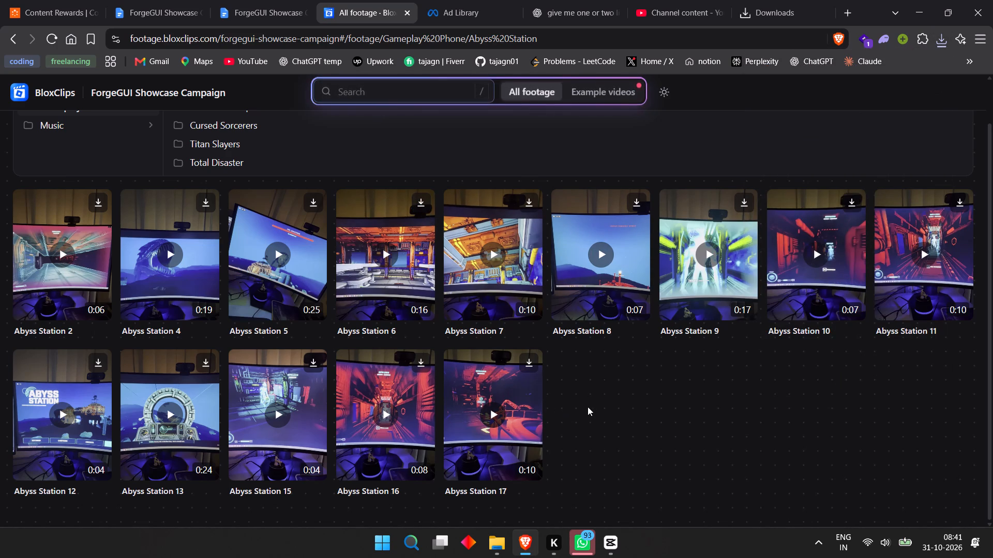
pyautogui.click(839, 498)
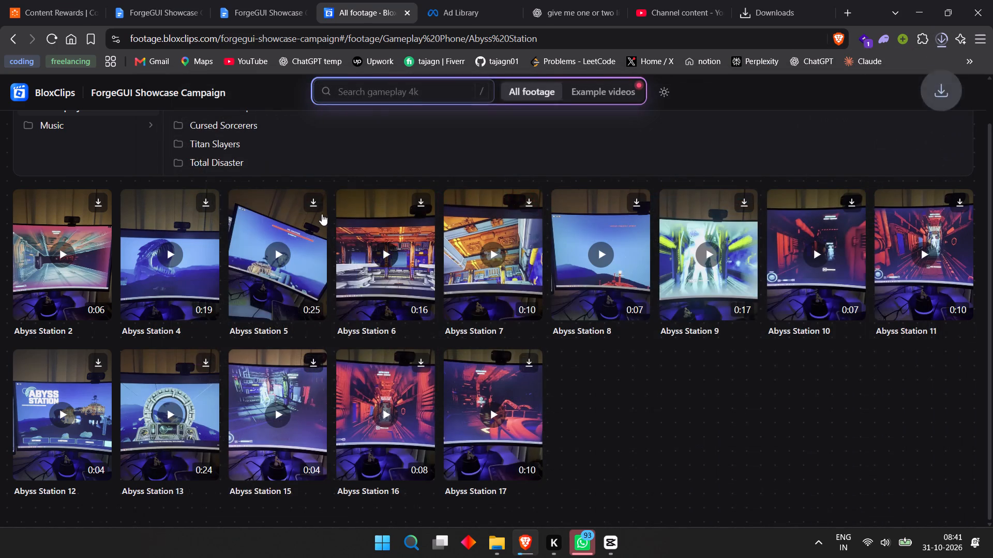
pyautogui.click(314, 201)
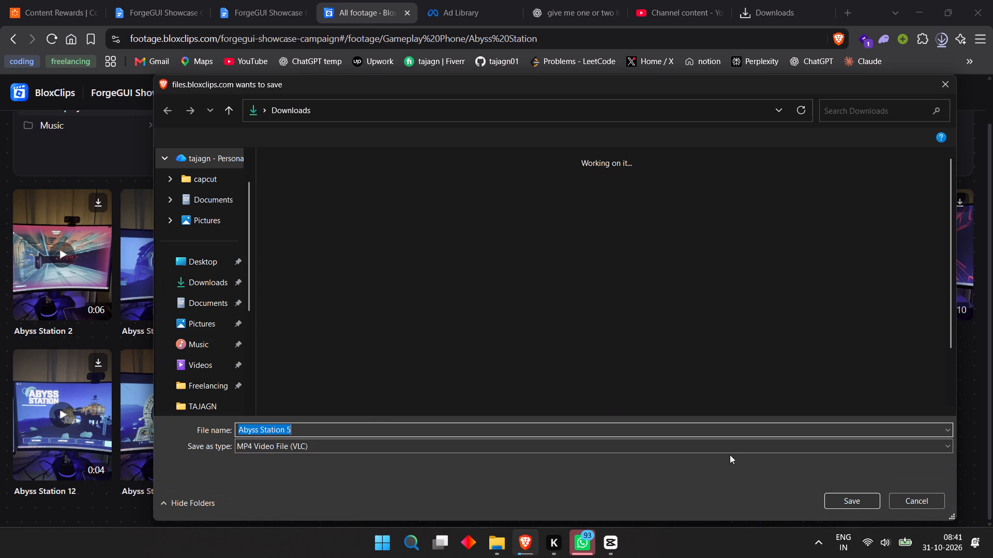
pyautogui.click(849, 498)
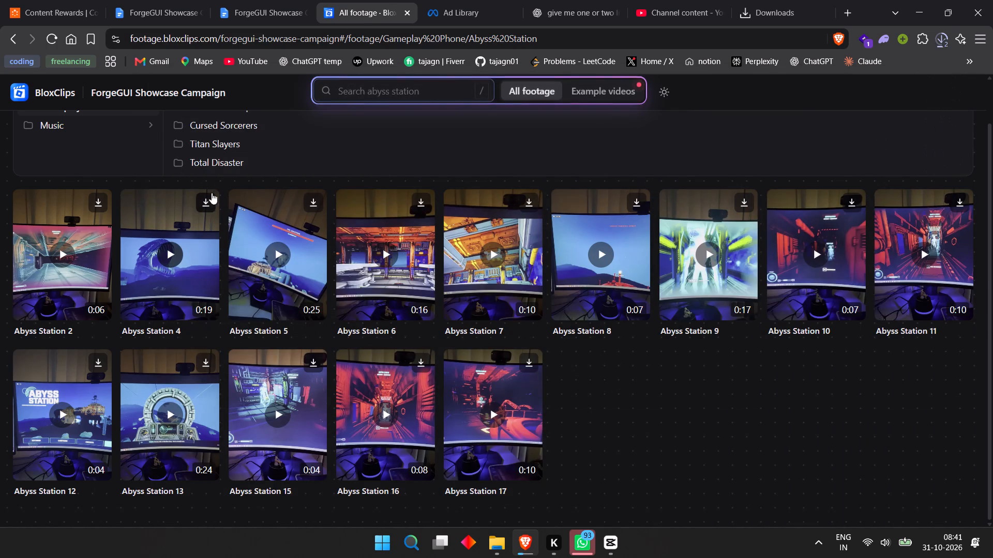
pyautogui.click(204, 200)
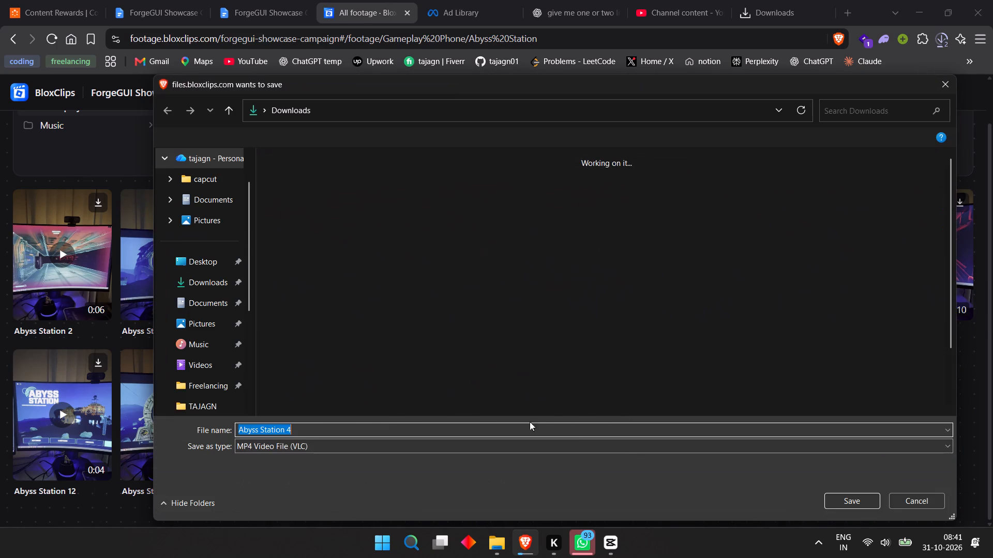
pyautogui.click(854, 499)
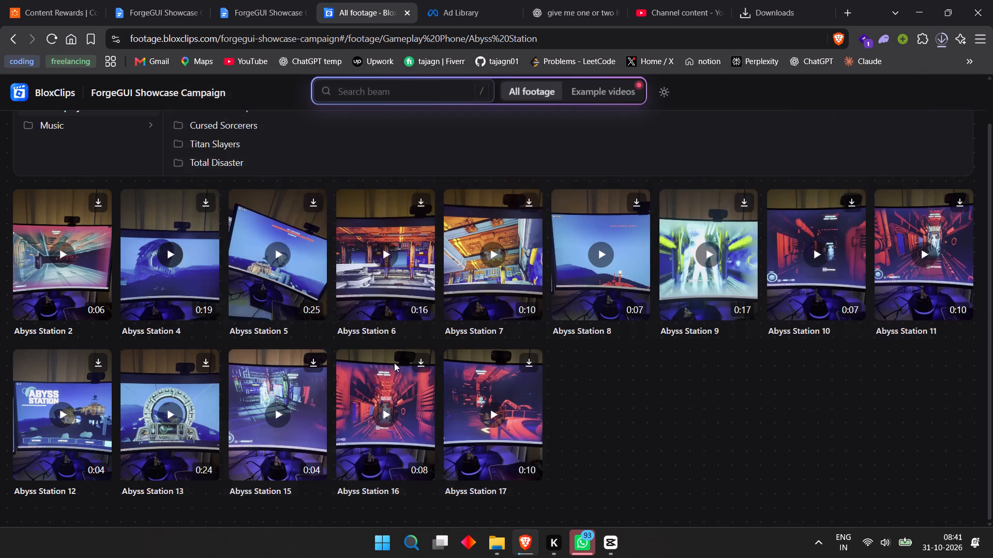
pyautogui.click(95, 198)
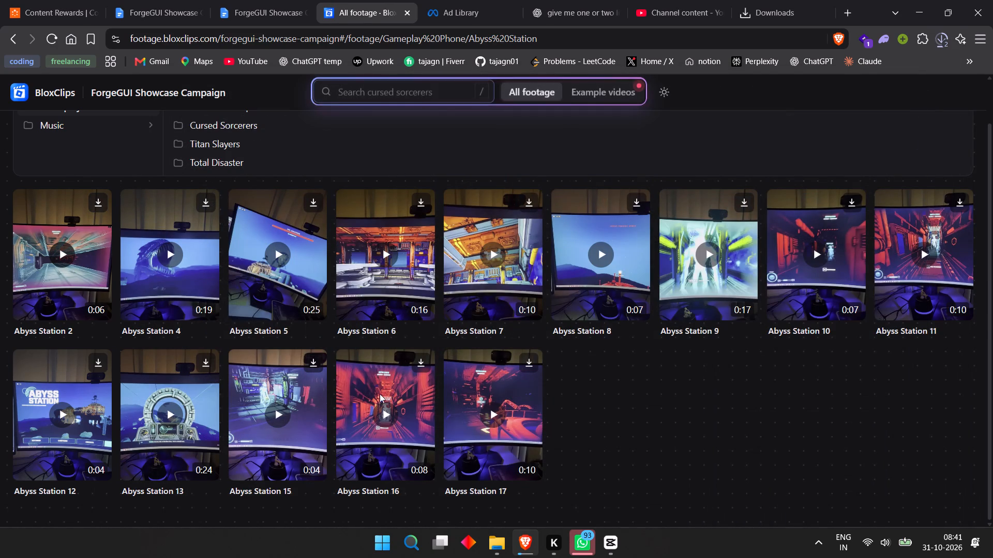
pyautogui.click(844, 496)
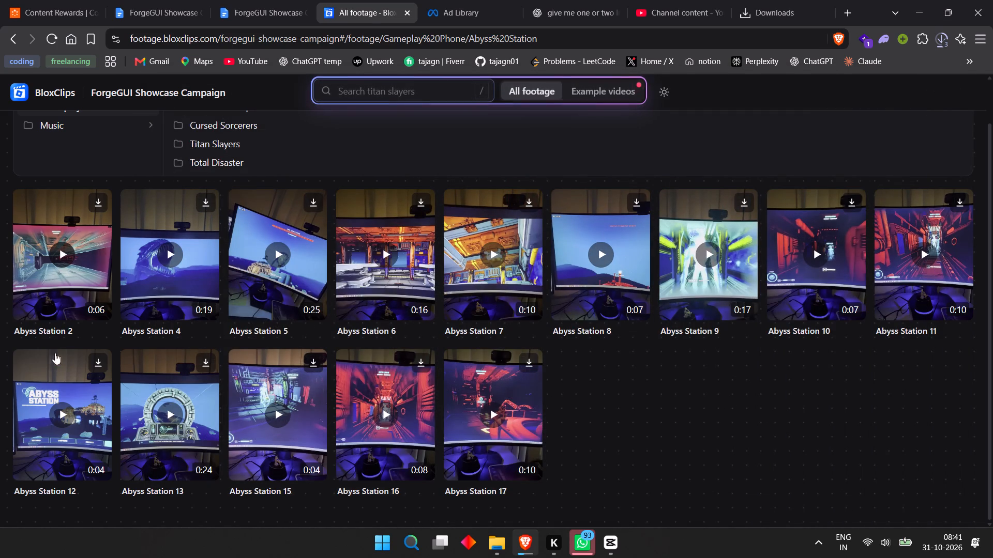
# Check the progress of the remaining Abyss Station clips on the browser's Downloads page.
pyautogui.scroll(-2, 61, 380)
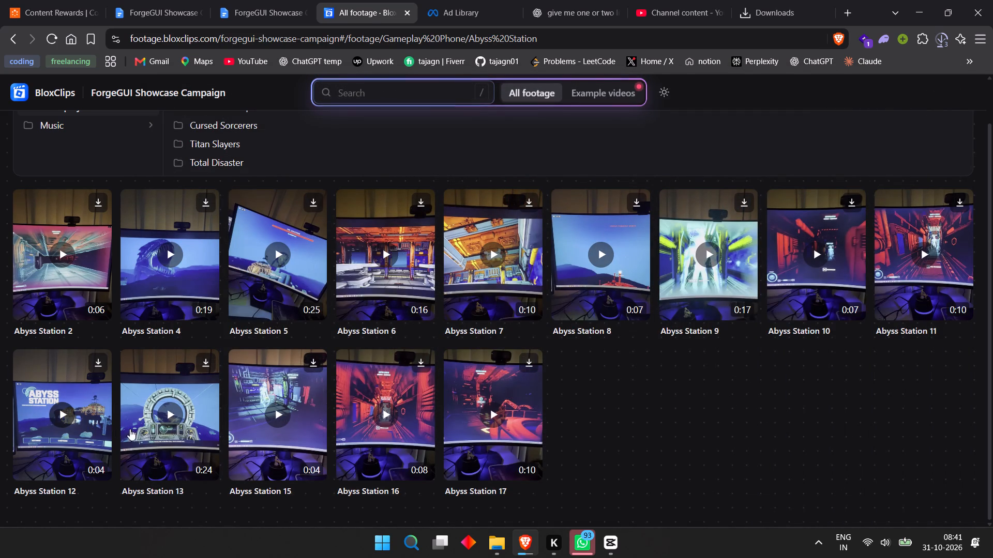
pyautogui.click(792, 0)
pyautogui.click(685, 0)
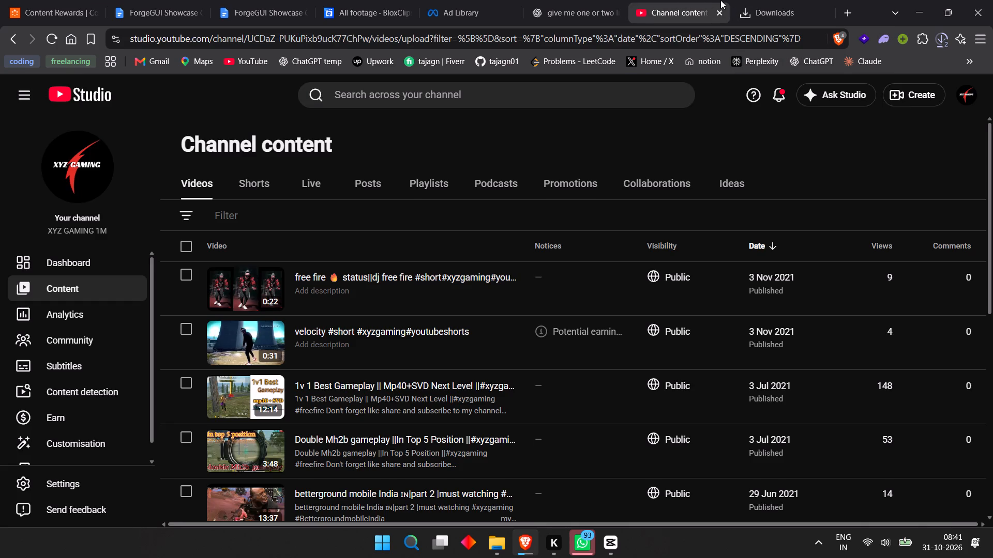
pyautogui.click(741, 0)
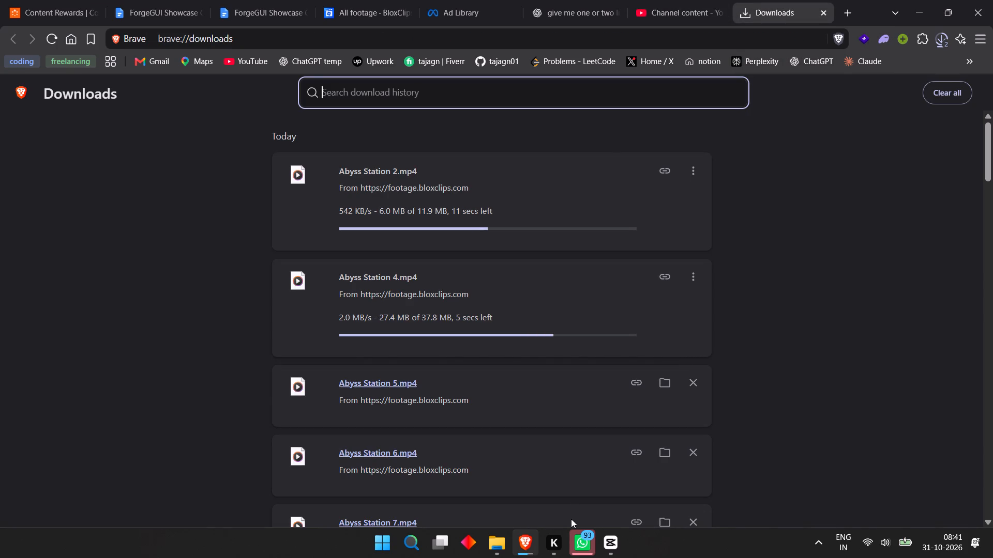
pyautogui.click(610, 540)
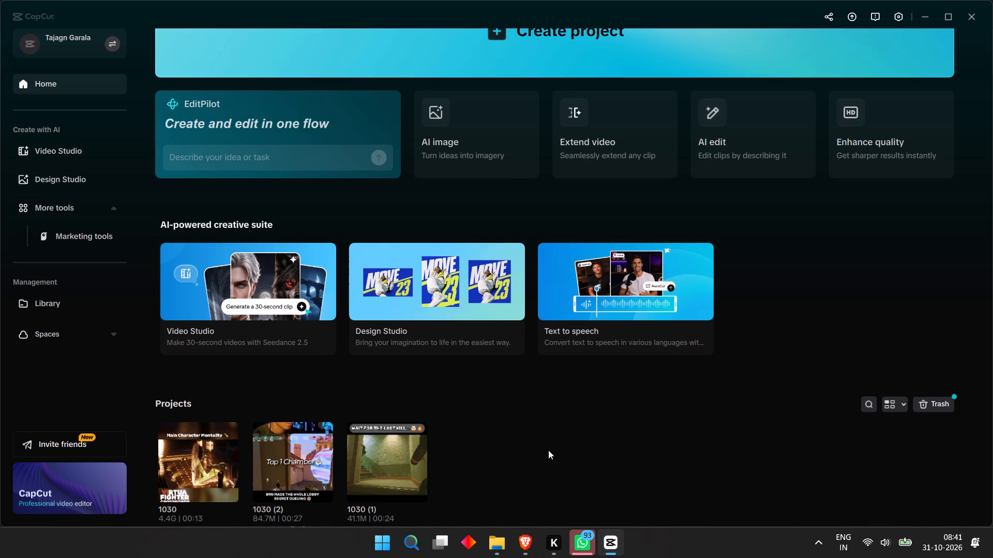
pyautogui.click(525, 538)
# Open BloxClips' Showcase Clipping [New] from the joined Content Rewards campaigns on Whop and review its payouts, brief and content requirements.
pyautogui.click(50, 0)
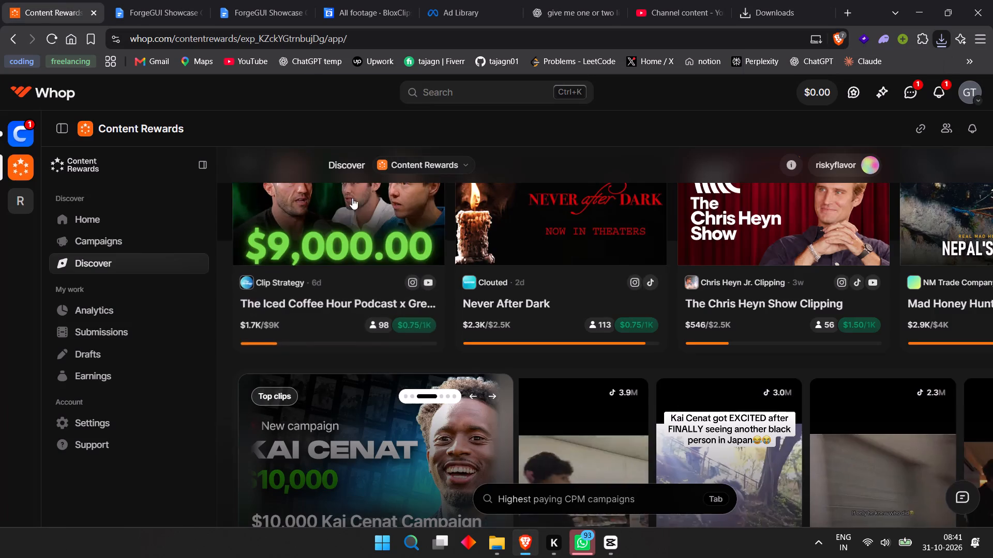
pyautogui.scroll(6, 347, 304)
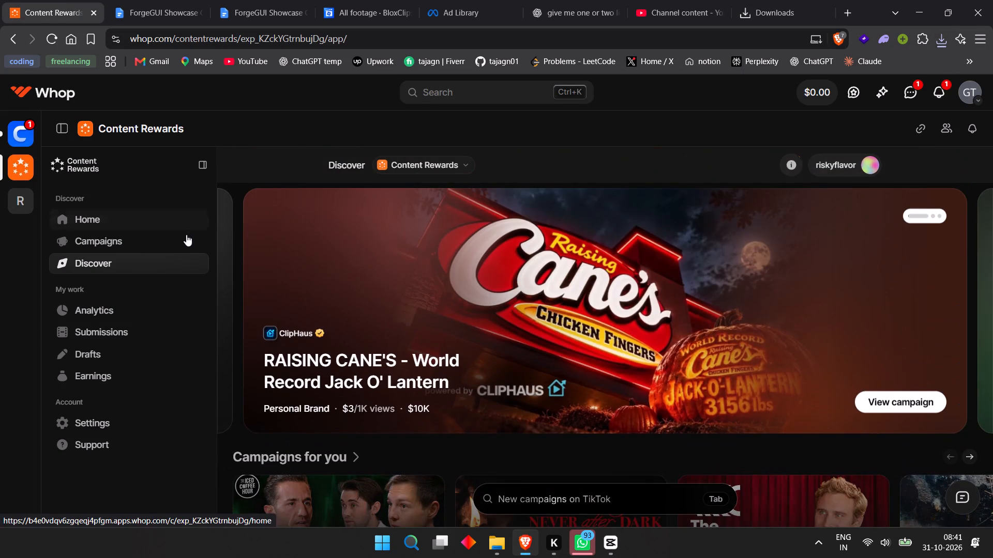
pyautogui.click(99, 235)
pyautogui.scroll(-2, 726, 412)
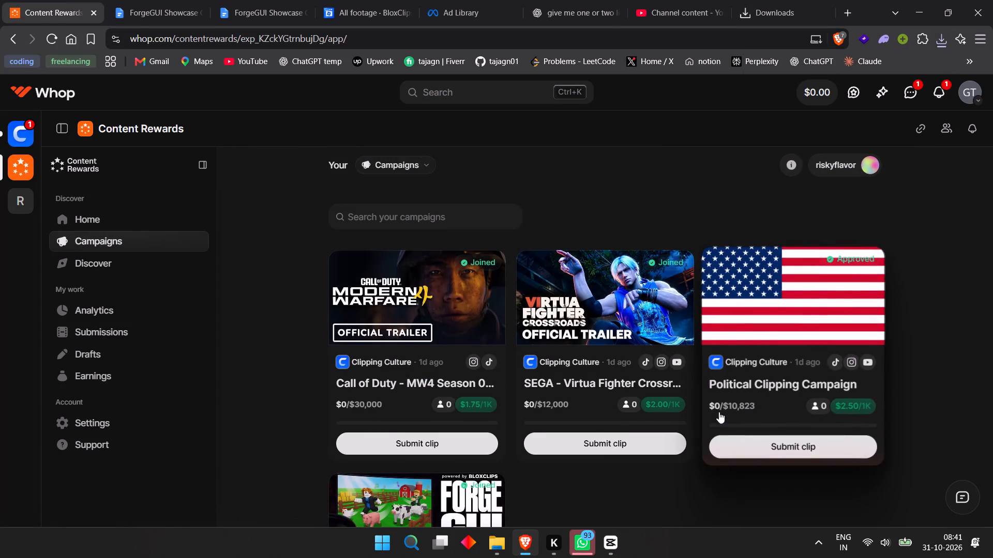
pyautogui.scroll(-1, 719, 412)
pyautogui.click(407, 462)
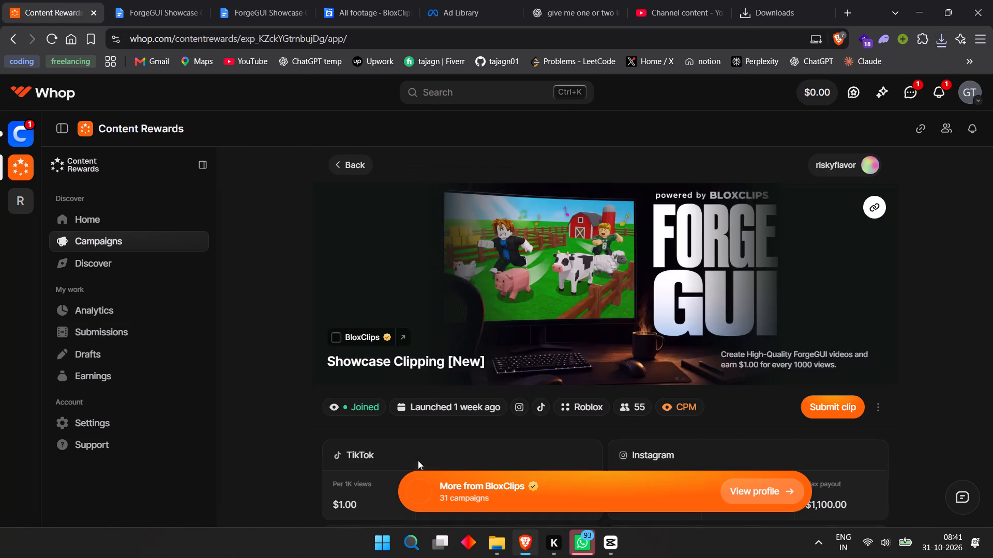
pyautogui.scroll(-2, 462, 397)
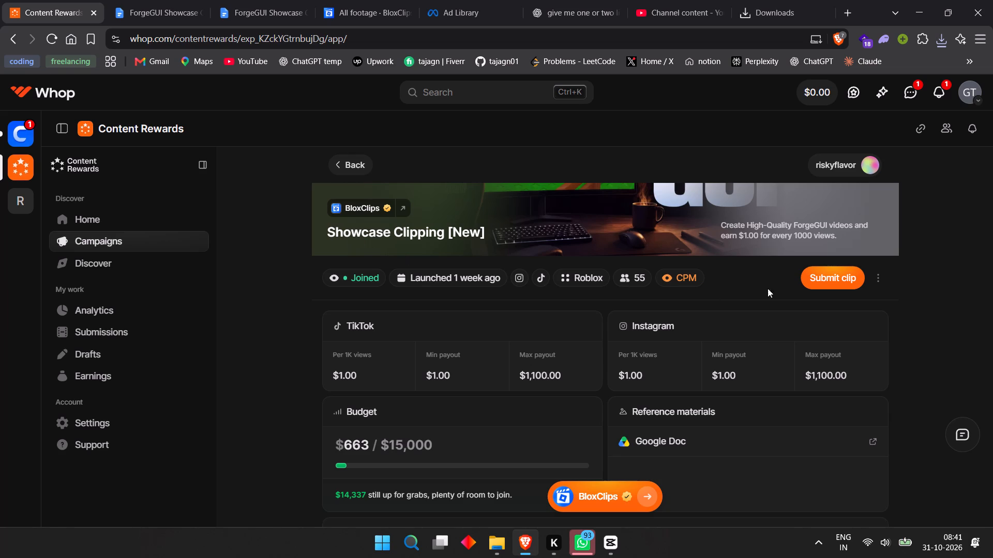
pyautogui.scroll(-4, 836, 287)
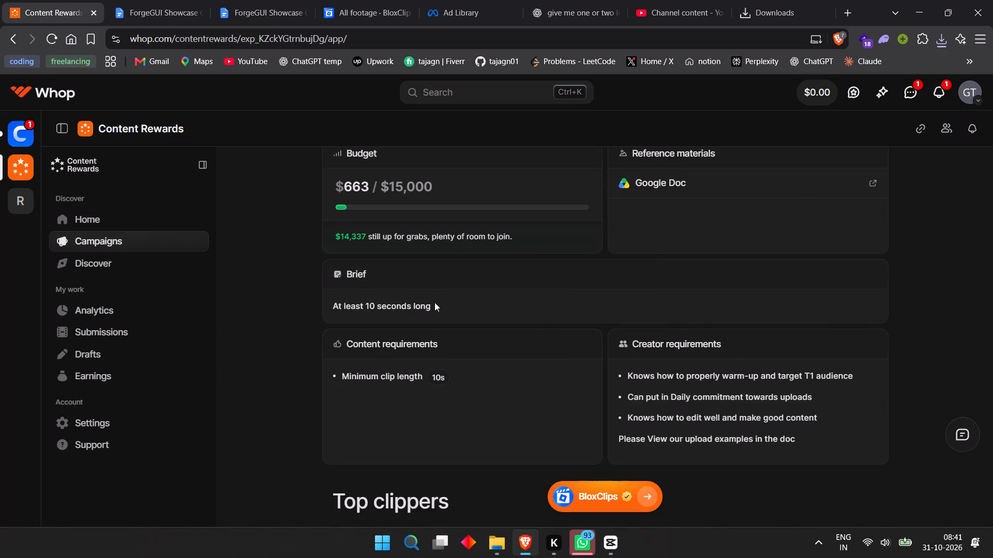
# Open the campaign's reference Google Doc and close the two duplicate ForgeGUI Showcase document tabs.
pyautogui.scroll(1, 764, 190)
pyautogui.click(675, 253)
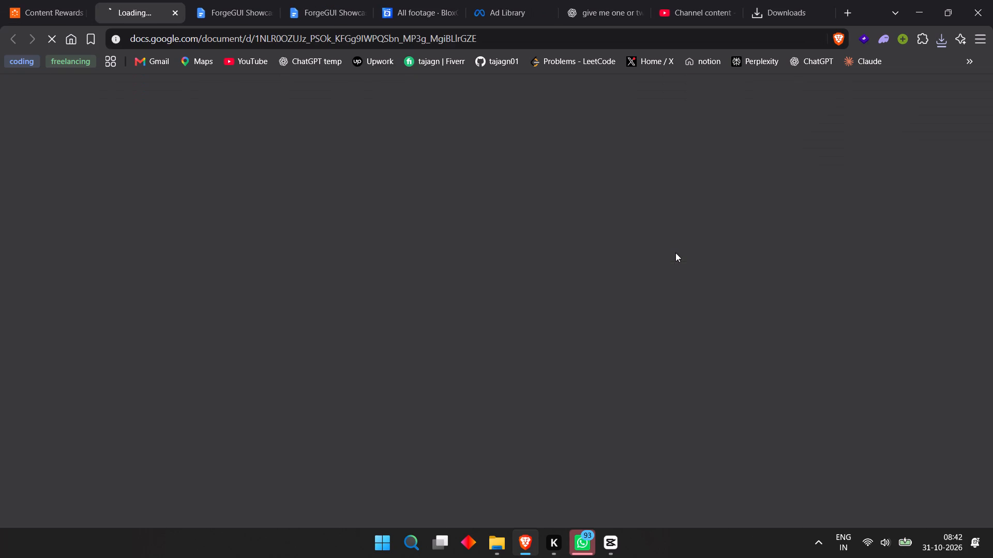
pyautogui.click(269, 9)
pyautogui.click(269, 9)
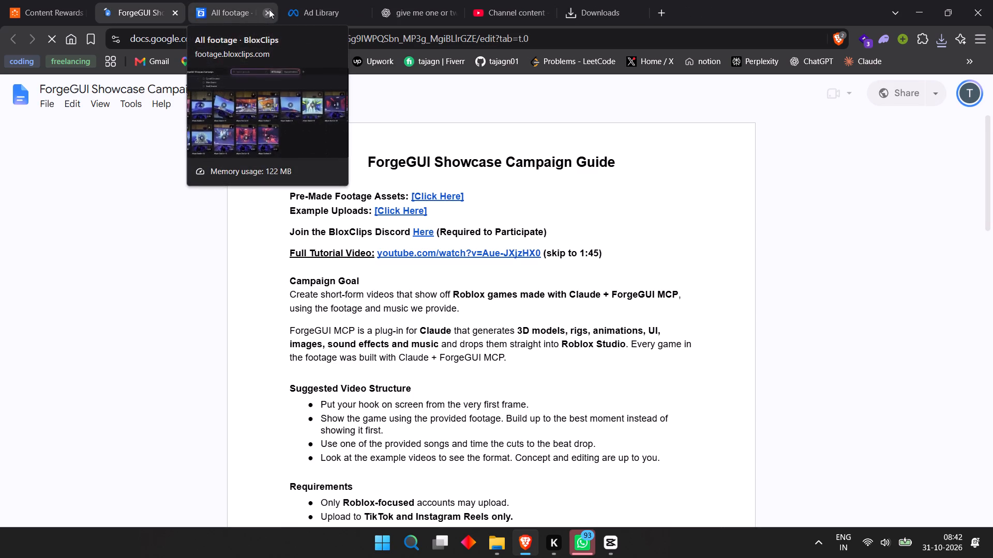
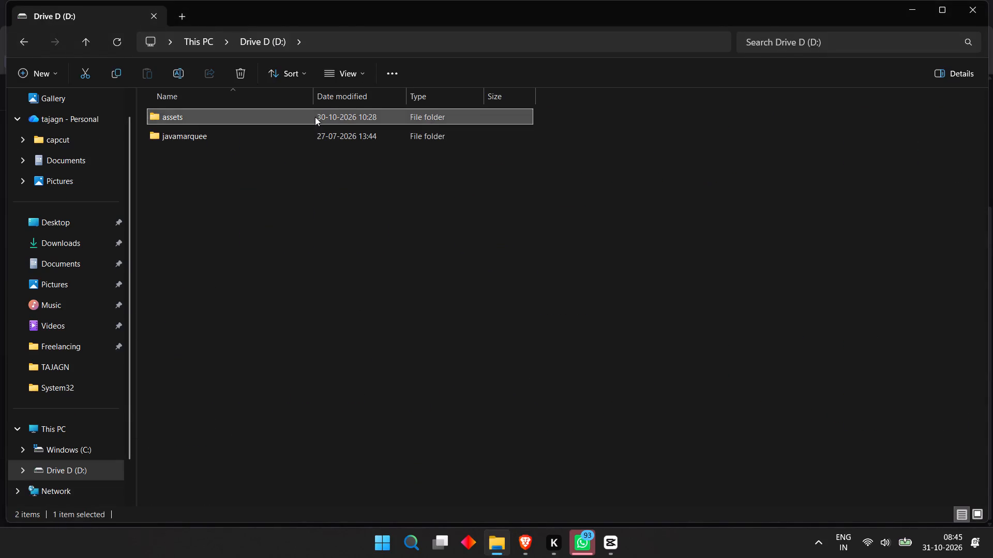
pyautogui.doubleClick(220, 184)
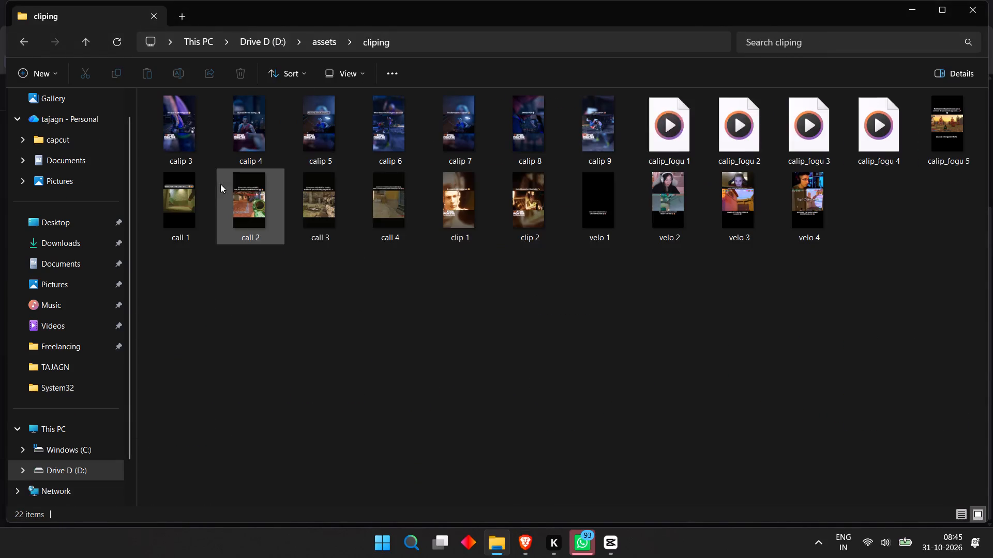
pyautogui.click(670, 125)
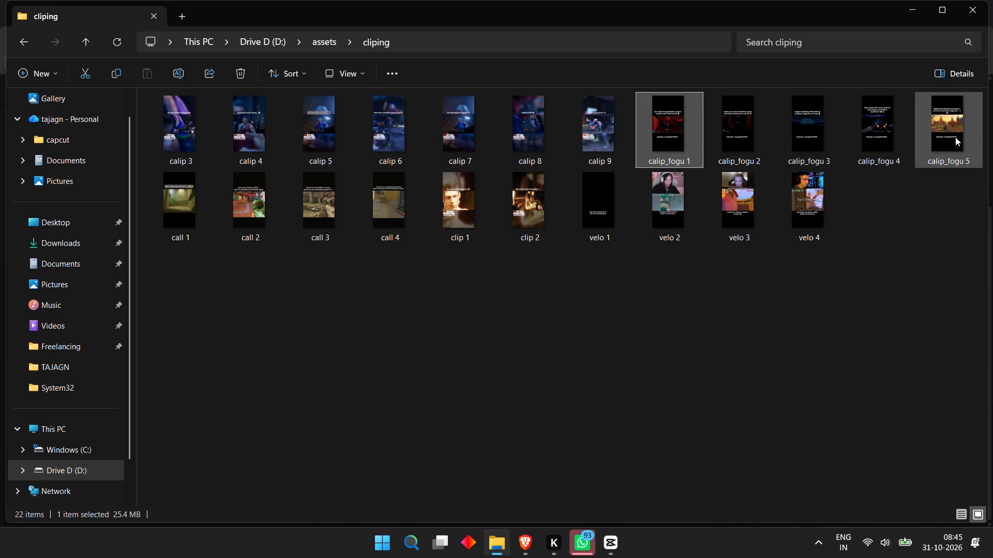
pyautogui.keyDown('shift'); pyautogui.click(955, 137); pyautogui.keyUp('shift')
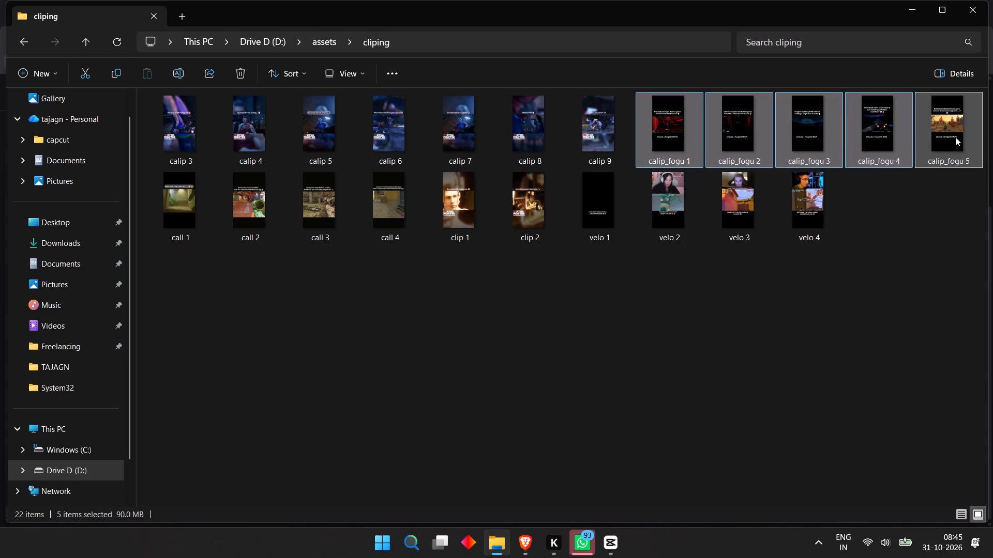
pyautogui.press('Delete')
pyautogui.click(799, 287)
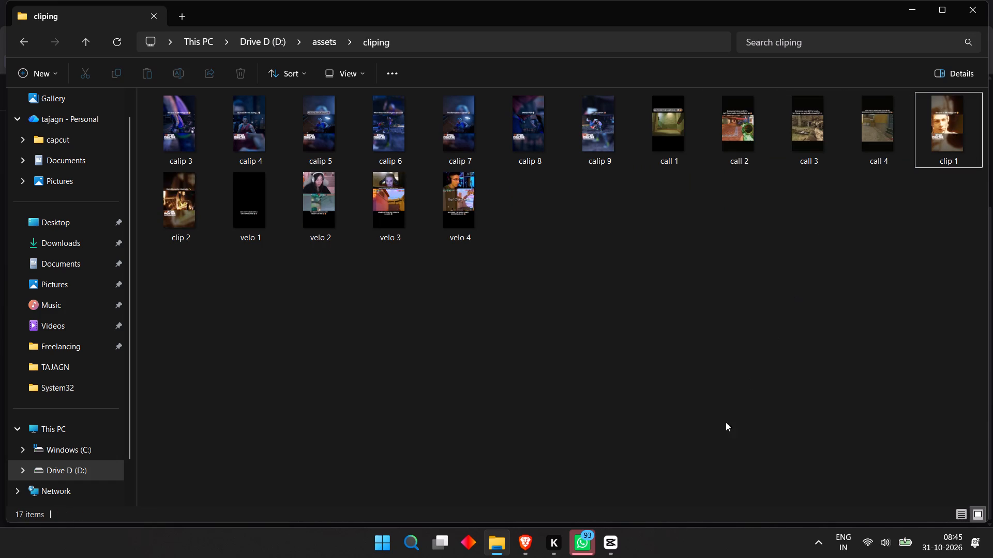
# Switch to CapCut and restore the project 1030 (3) from its trash.
pyautogui.click(607, 542)
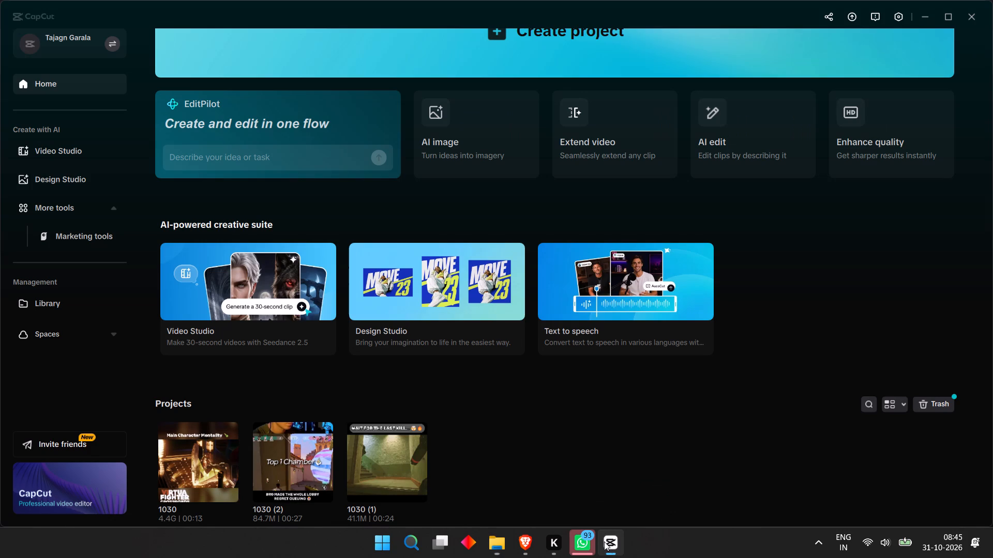
pyautogui.scroll(-4, 189, 453)
pyautogui.scroll(3, 189, 439)
pyautogui.scroll(-4, 189, 439)
pyautogui.scroll(2, 189, 438)
pyautogui.scroll(-4, 189, 438)
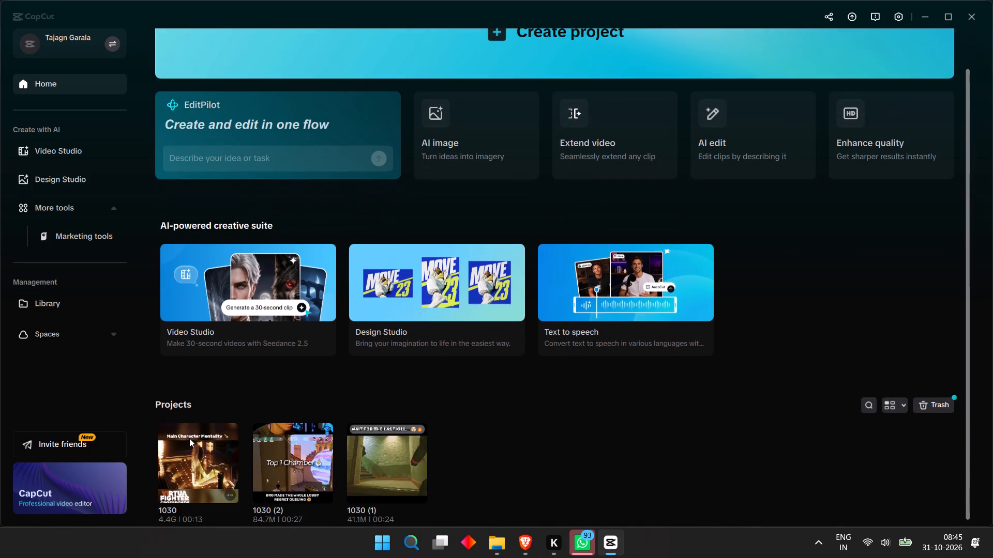
pyautogui.click(922, 401)
pyautogui.click(401, 242)
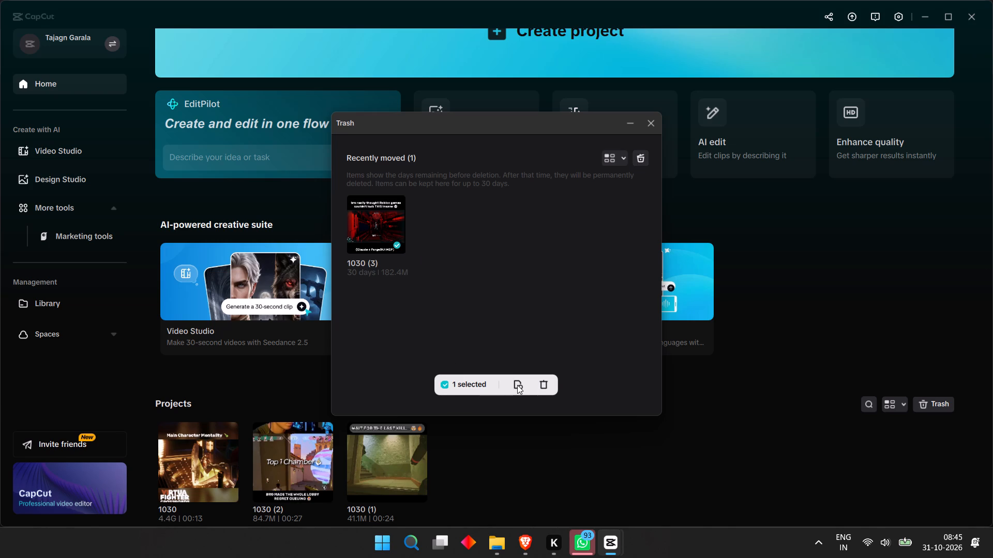
pyautogui.click(516, 385)
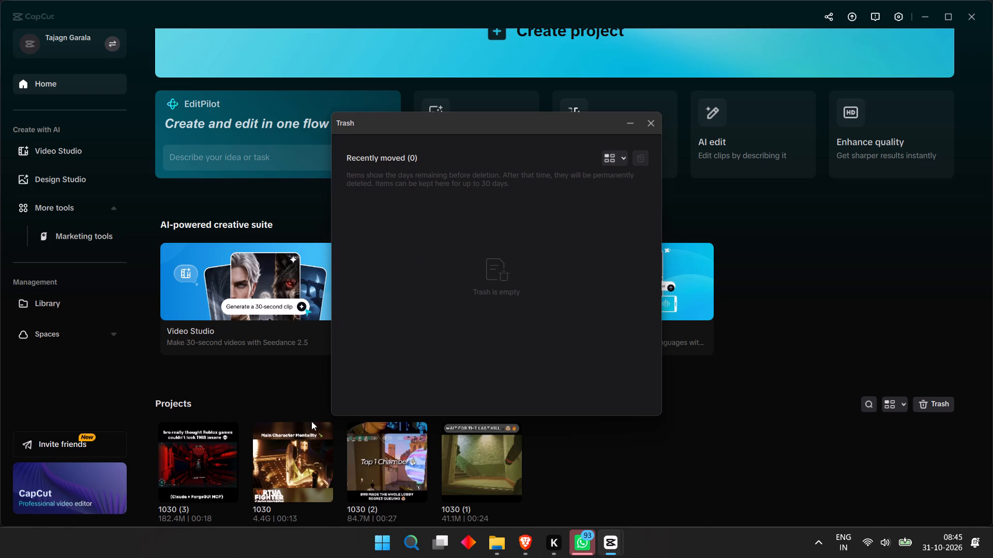
# Open the restored 1030 (3) project, skip relinking its missing media and switch to Timeline 02.
pyautogui.doubleClick(191, 453)
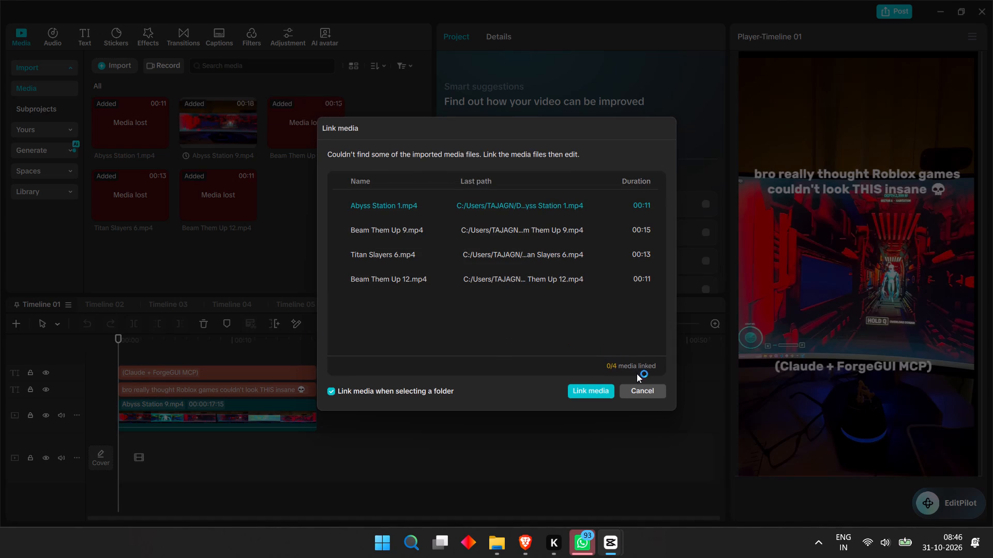
pyautogui.click(606, 393)
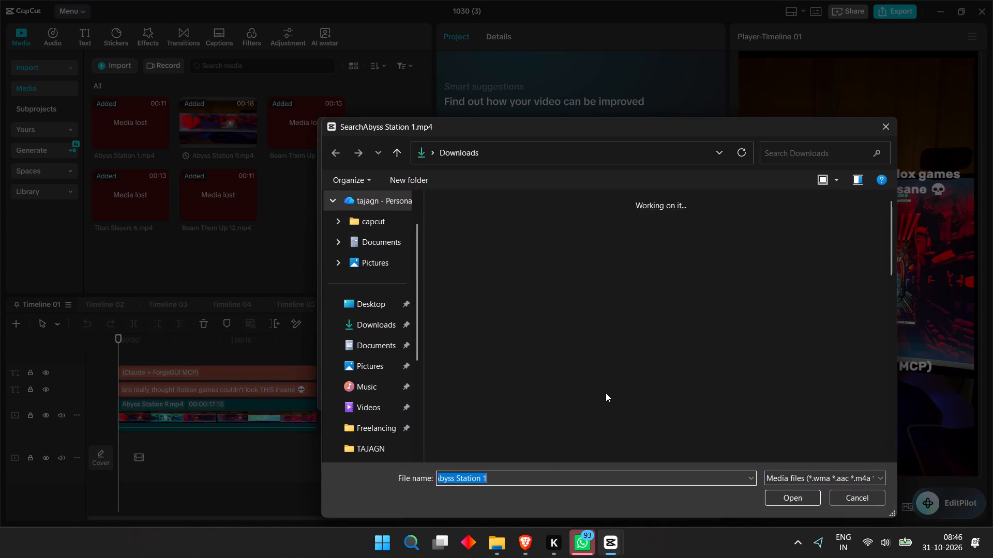
pyautogui.click(867, 493)
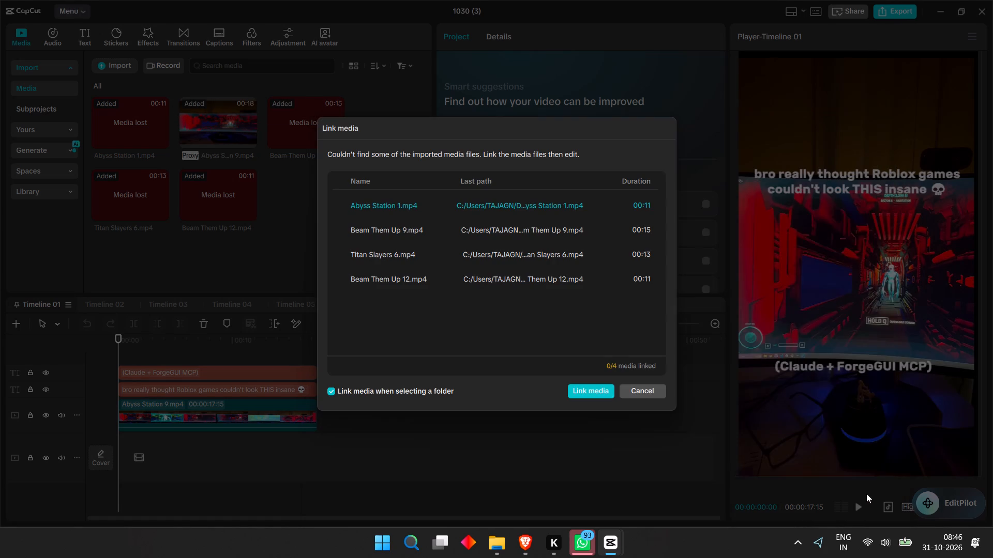
pyautogui.click(645, 392)
pyautogui.click(92, 305)
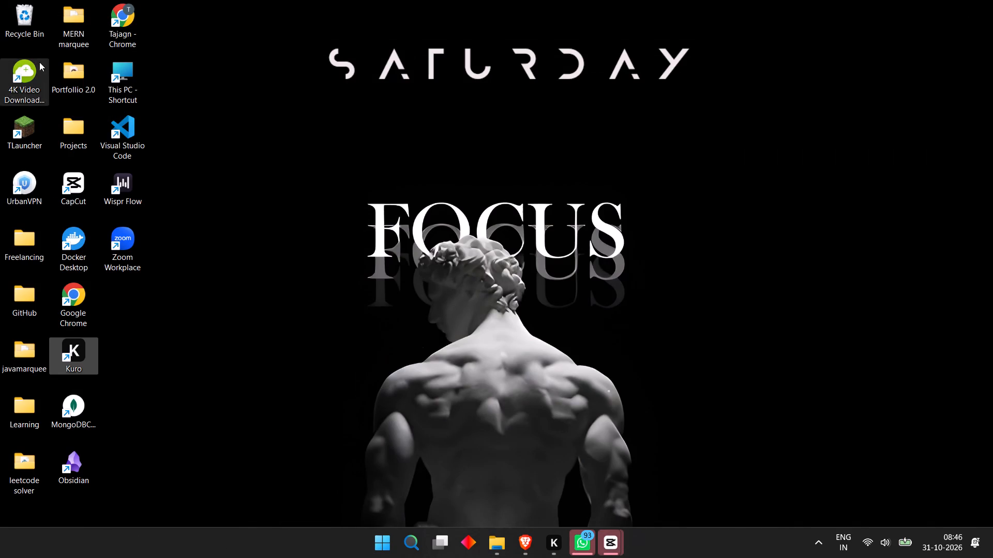
# Restore the videos Titan Slayers 6, Abyss Station 1 and 9, and Beam Them Up 9 and 12 from the Recycle Bin without replacing existing files.
pyautogui.doubleClick(40, 22)
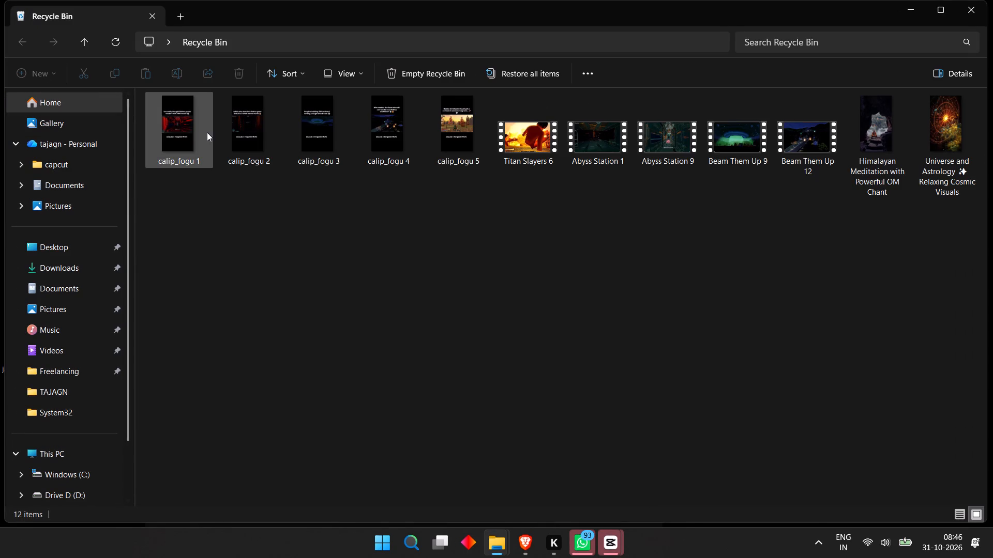
pyautogui.click(530, 148)
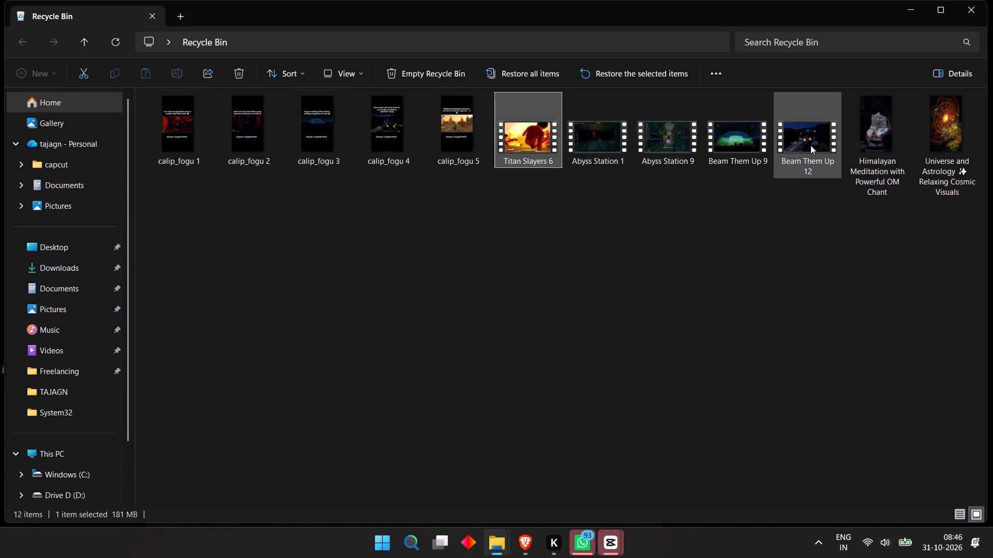
pyautogui.keyDown('shift'); pyautogui.click(810, 147); pyautogui.keyUp('shift')
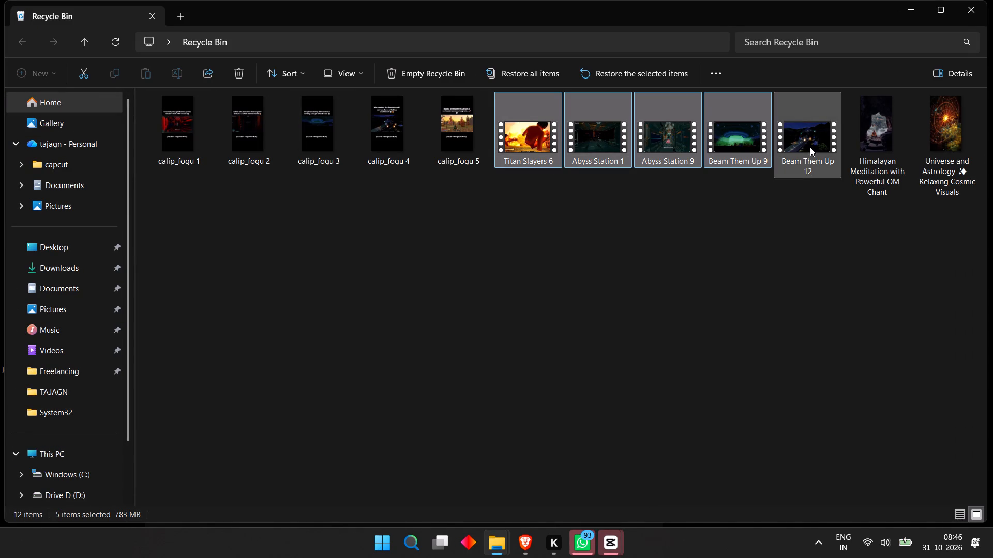
pyautogui.click(609, 76)
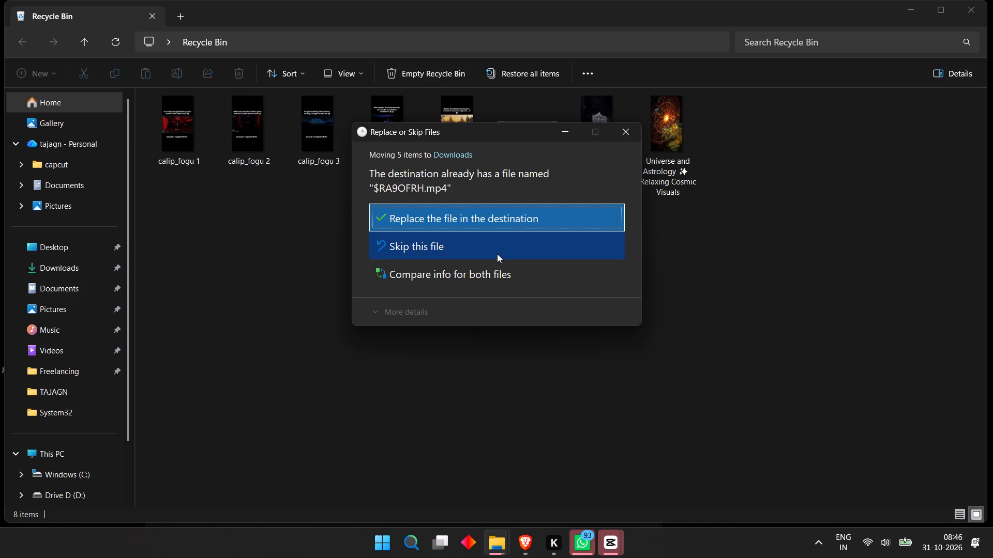
pyautogui.click(625, 138)
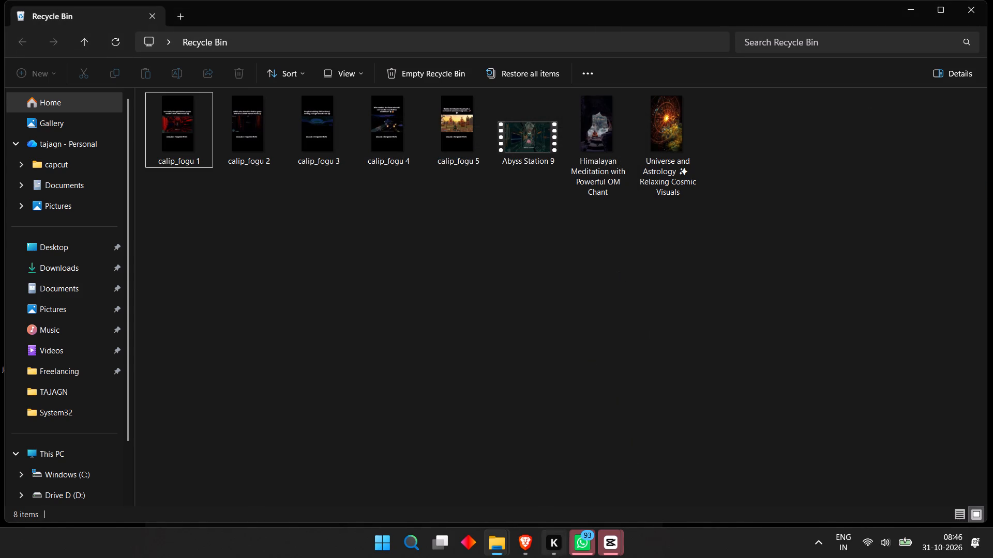
# Switch to CapCut and briefly preview the reels on Timeline 02, Timeline 03 and Timeline 04.
pyautogui.click(620, 549)
pyautogui.click(655, 486)
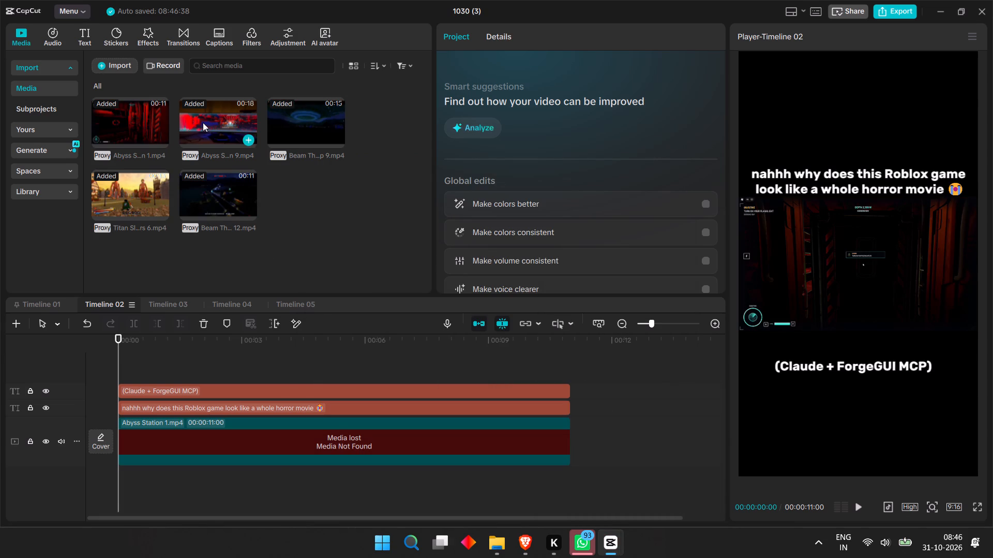
pyautogui.click(281, 446)
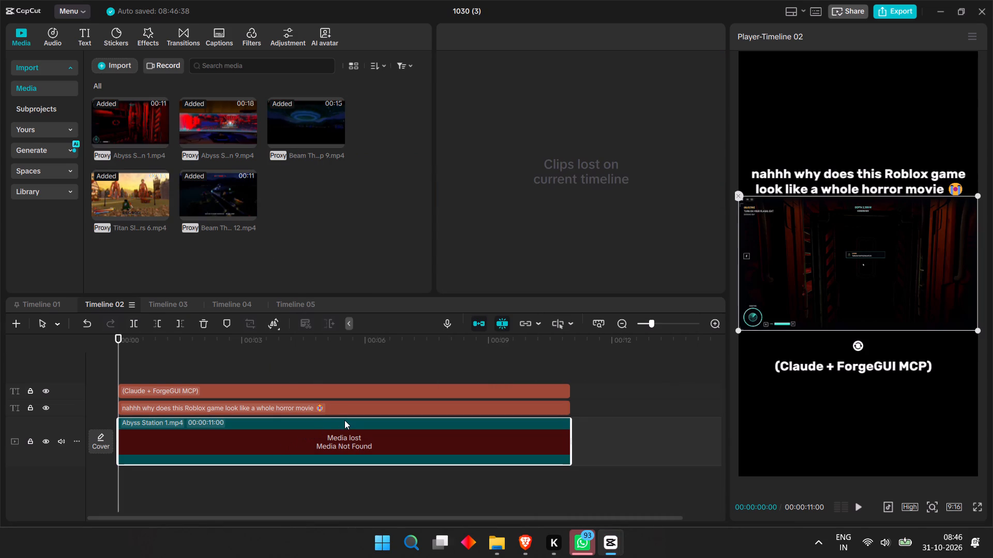
pyautogui.press('space')
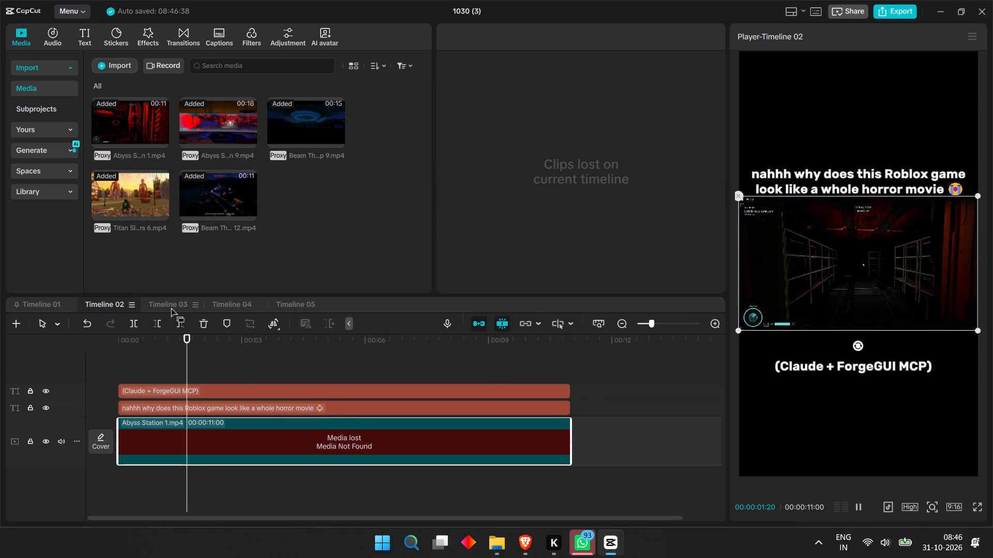
pyautogui.click(170, 302)
pyautogui.press('space')
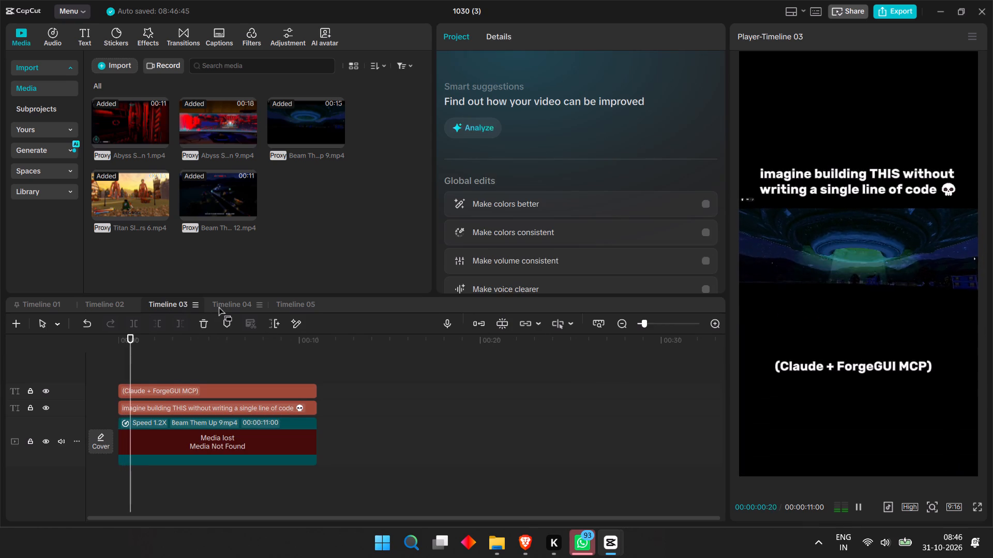
pyautogui.click(218, 305)
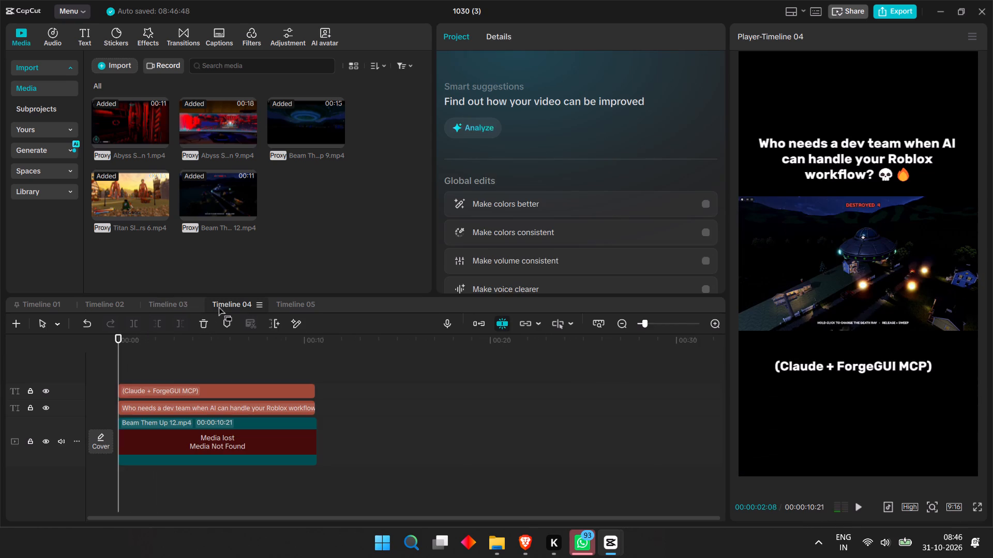
pyautogui.press('space')
pyautogui.press('space')
# Import the music files MONTAGEM ALQUIMIA (SLOWED) and i know i know you know you know (slowed) from Downloads into the project media.
pyautogui.click(97, 68)
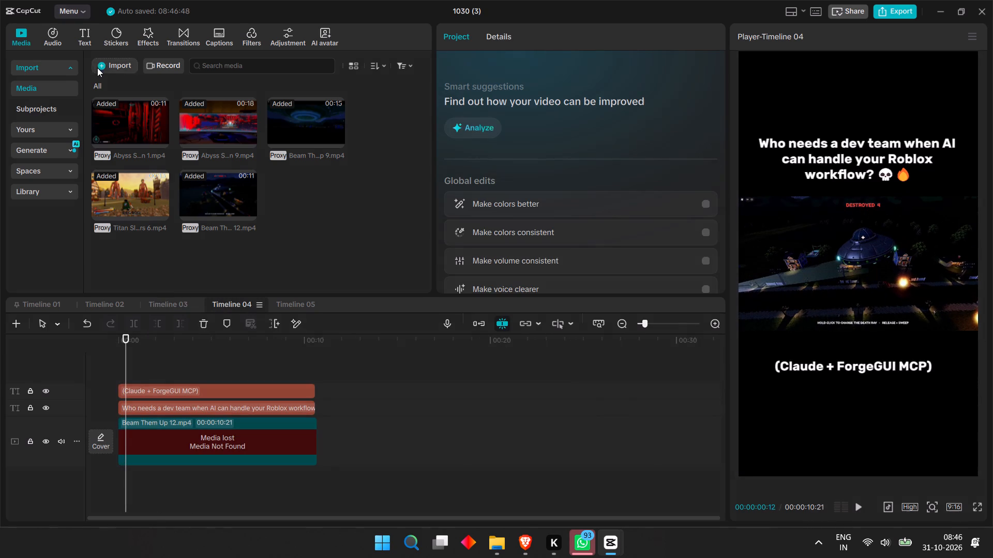
pyautogui.click(151, 92)
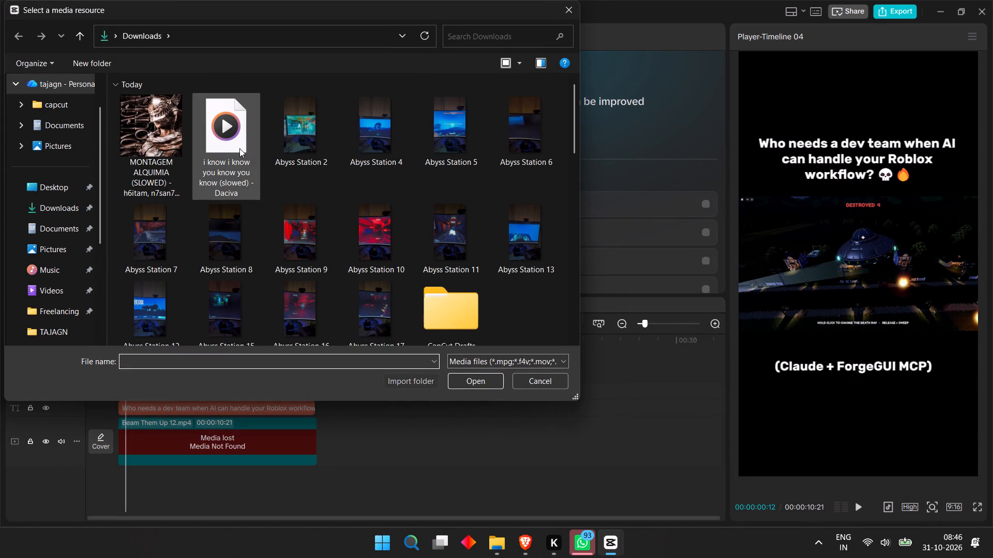
pyautogui.keyDown('shift'); pyautogui.click(233, 150); pyautogui.keyUp('shift')
pyautogui.keyDown('shift'); pyautogui.click(157, 146); pyautogui.keyUp('shift')
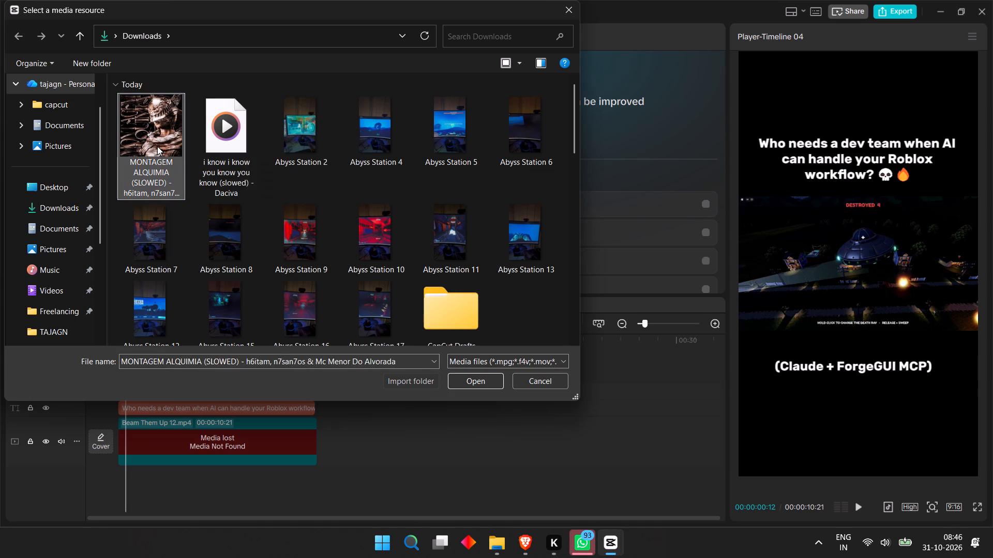
pyautogui.keyDown('shift'); pyautogui.click(211, 138); pyautogui.keyUp('shift')
pyautogui.click(484, 380)
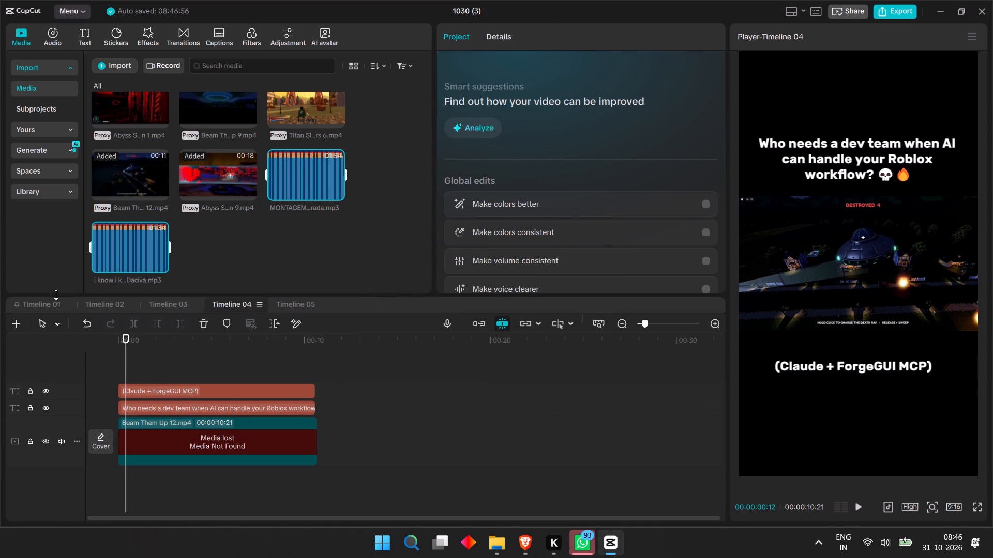
# Add MONTAGEM ALQUIMIA (SLOWED) from the start of Timeline 01 and cut off the music past the end of the Abyss Station 9 clip.
pyautogui.click(44, 307)
pyautogui.moveTo(322, 172); pyautogui.dragTo(216, 455)
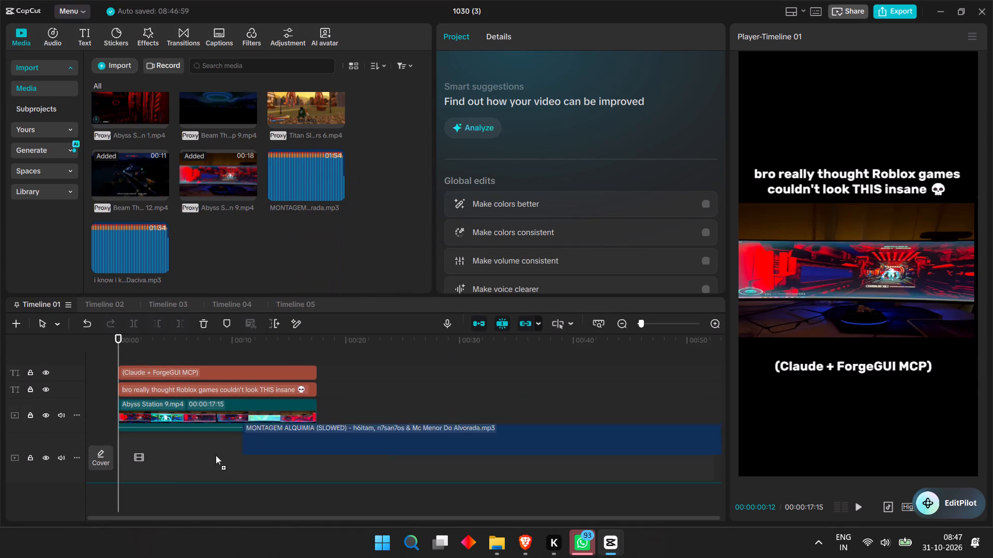
pyautogui.moveTo(216, 455); pyautogui.dragTo(118, 450)
pyautogui.press('space')
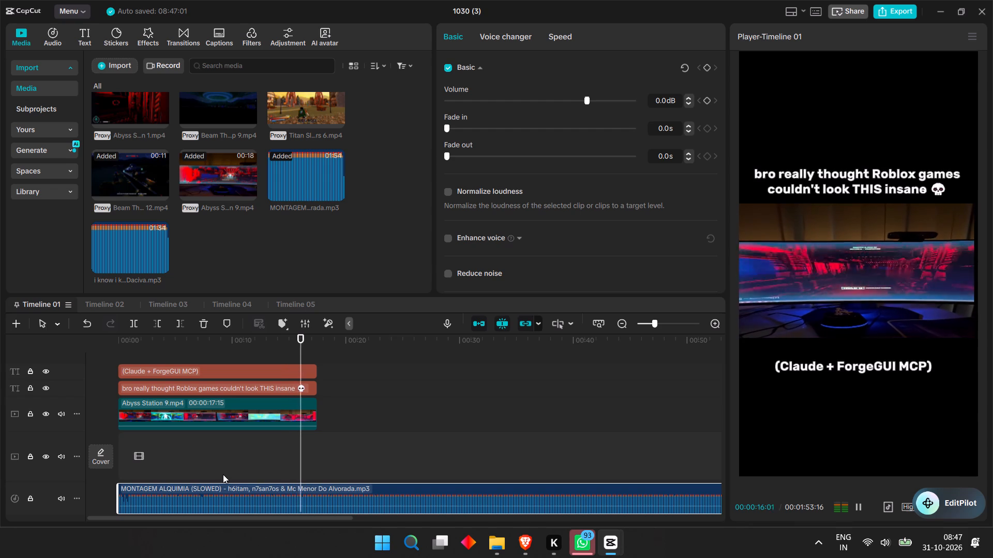
pyautogui.press('space')
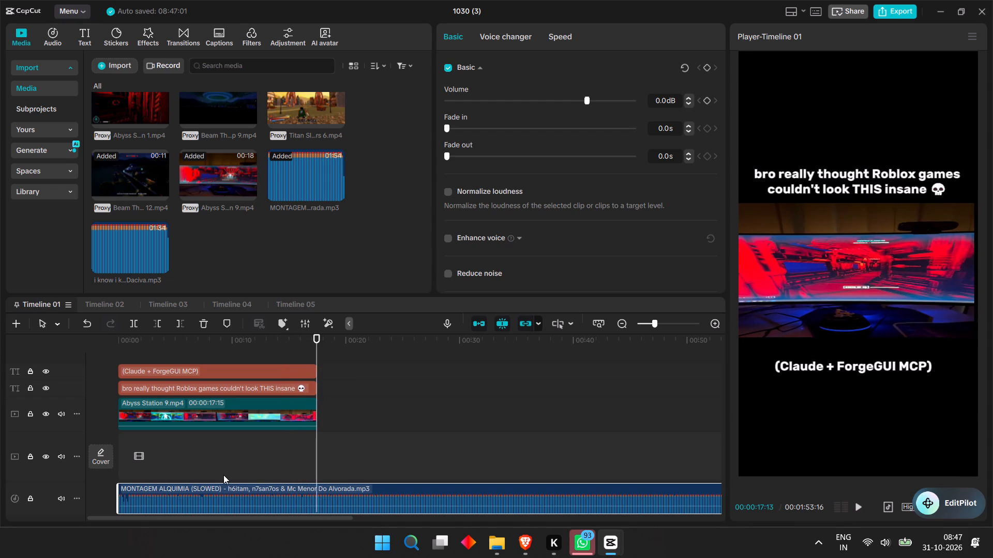
pyautogui.hotkey('ctrl', 'b')
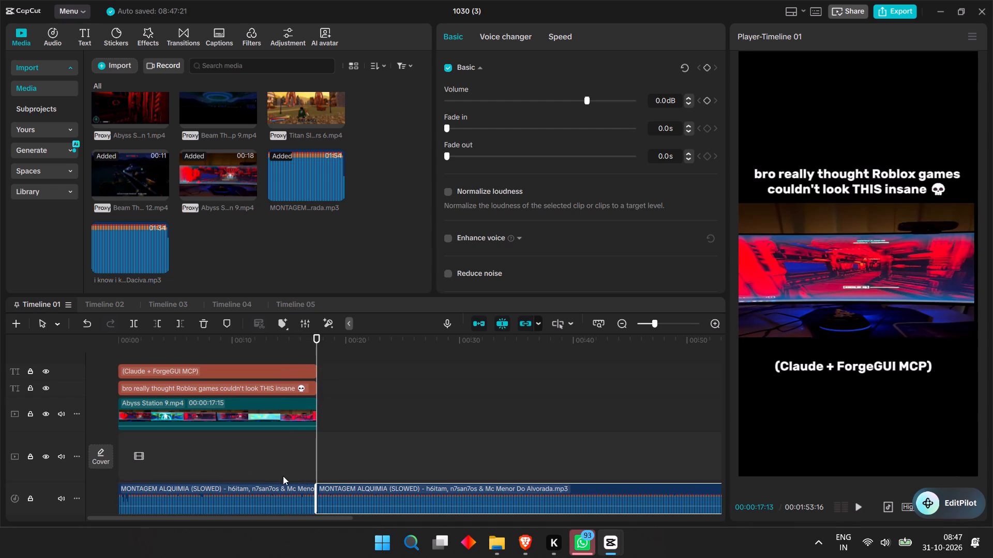
pyautogui.press('BackSpace')
# Add i know i know you know you know (slowed) from the start of Timeline 02 and cut off the music past 00:00:11:00.
pyautogui.click(118, 300)
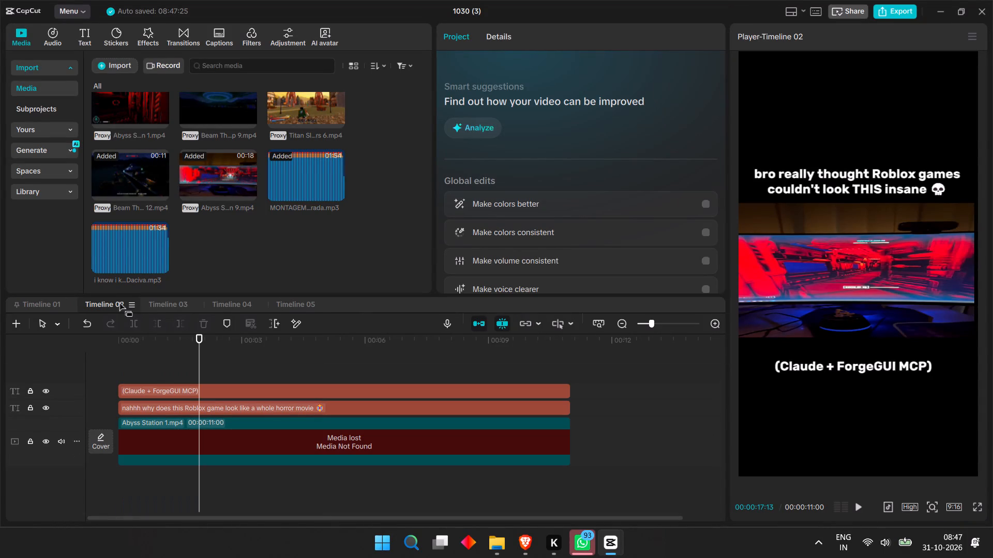
pyautogui.moveTo(190, 346); pyautogui.dragTo(96, 373)
pyautogui.press('space')
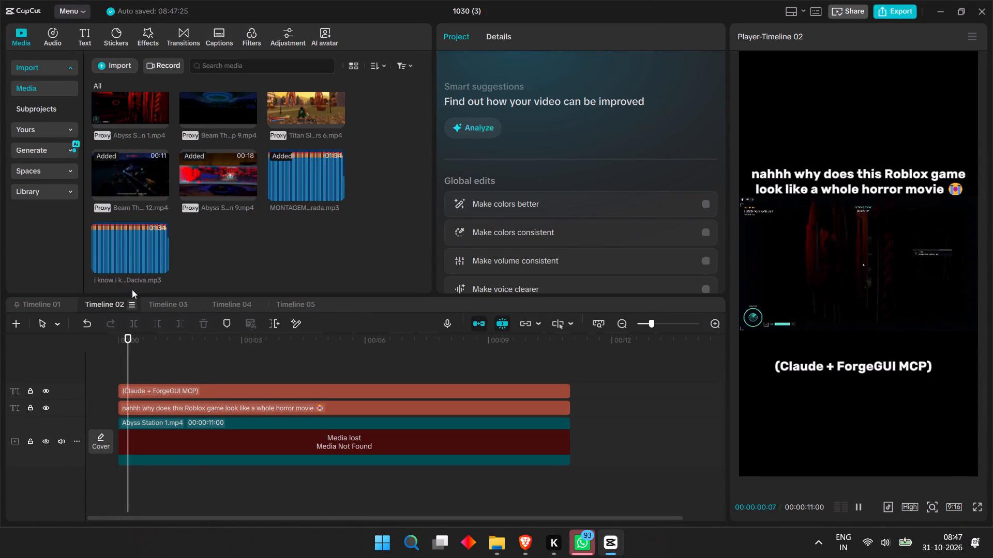
pyautogui.press('space')
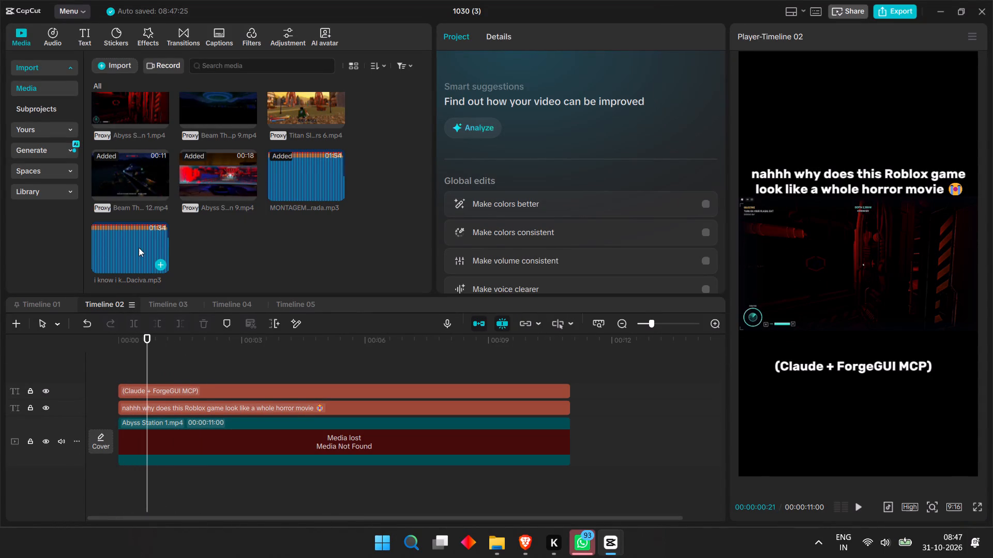
pyautogui.moveTo(131, 251); pyautogui.dragTo(112, 499)
pyautogui.press('space')
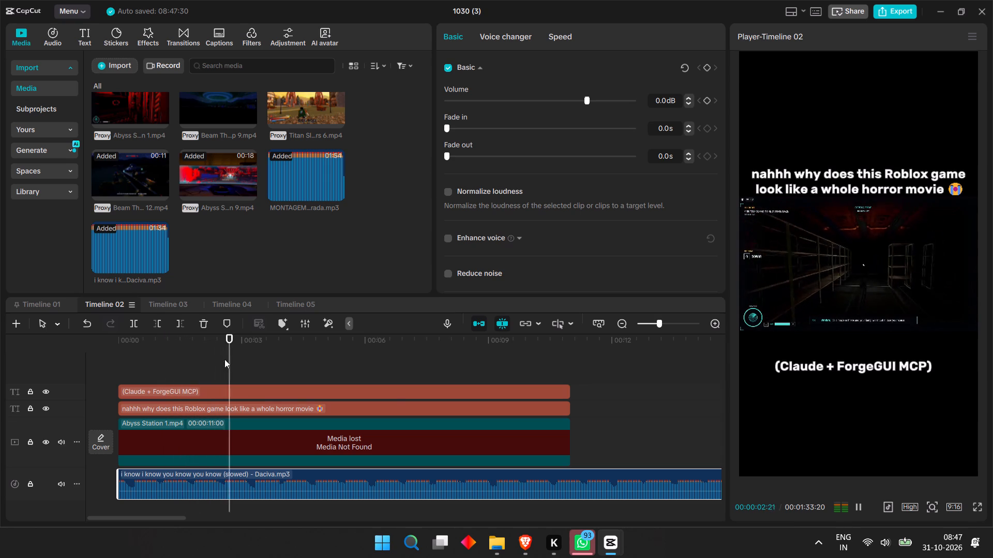
pyautogui.click(566, 350)
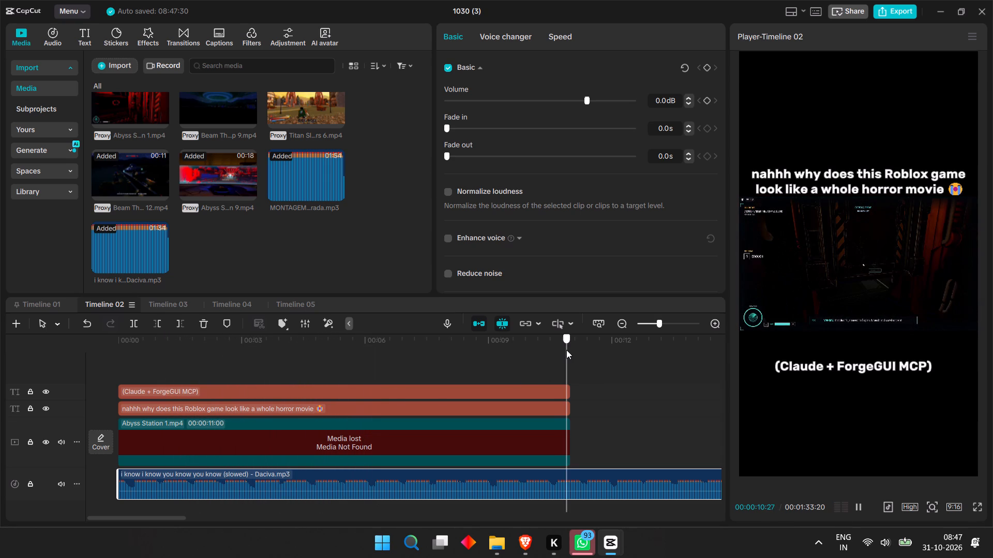
pyautogui.hotkey('ctrl', 'b')
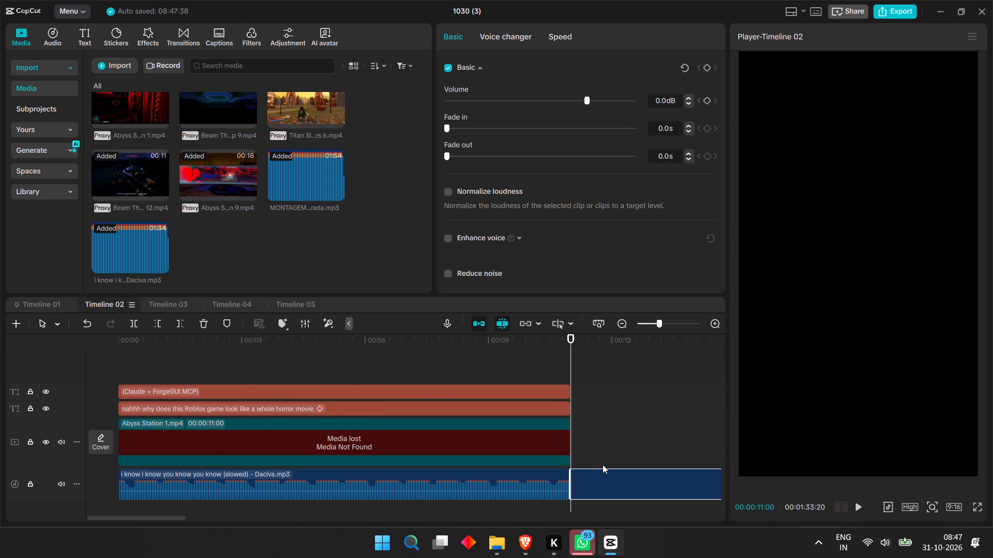
pyautogui.press('BackSpace')
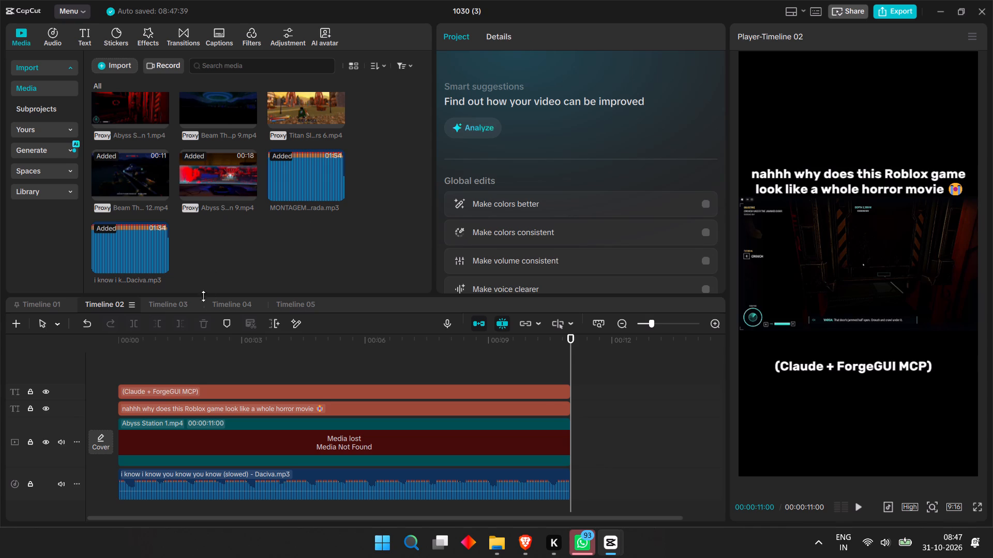
# Add MONTAGEM ALQUIMIA (SLOWED) from the start of Timeline 03 and cut off the music past the end of the Beam Them Up 9 clip.
pyautogui.click(163, 306)
pyautogui.moveTo(156, 364); pyautogui.dragTo(107, 368)
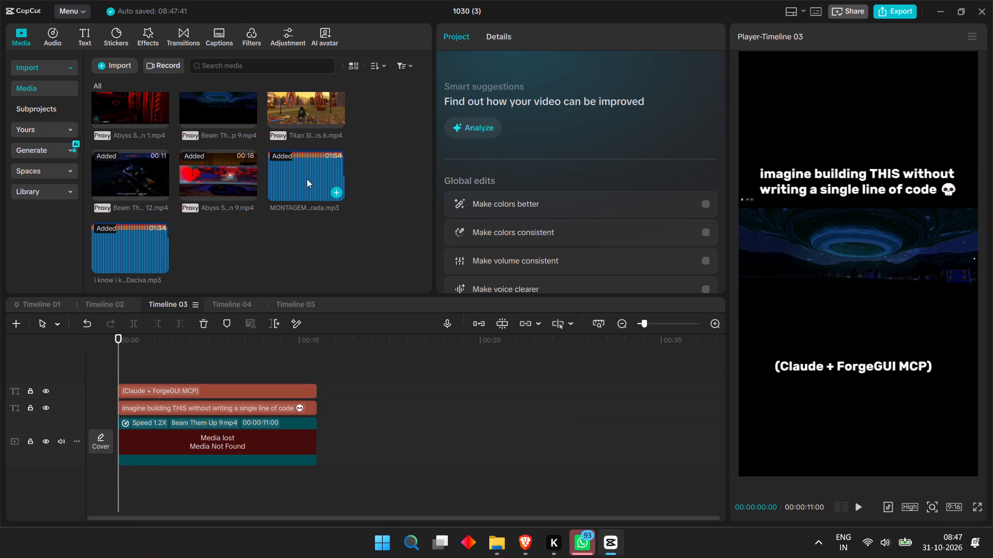
pyautogui.click(326, 199)
pyautogui.click(335, 196)
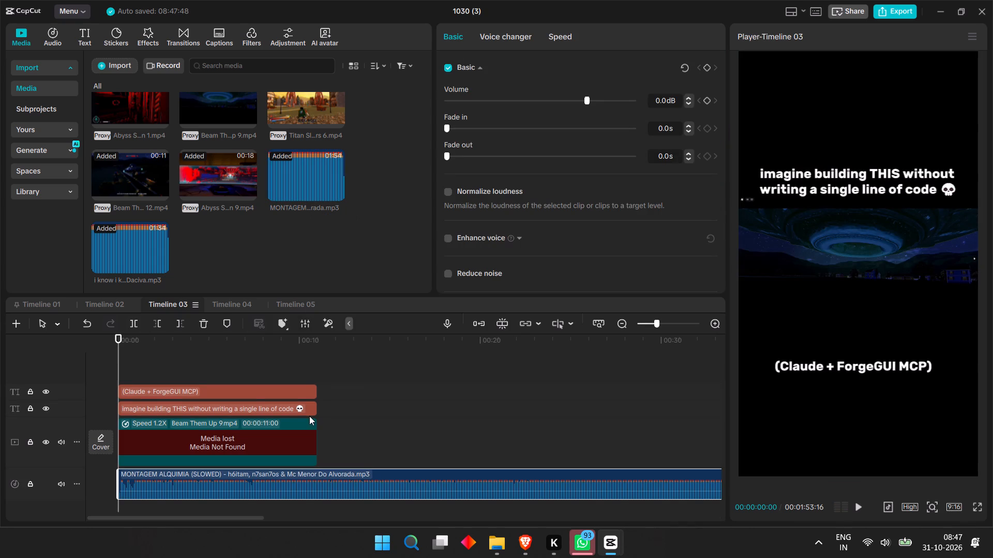
pyautogui.click(317, 336)
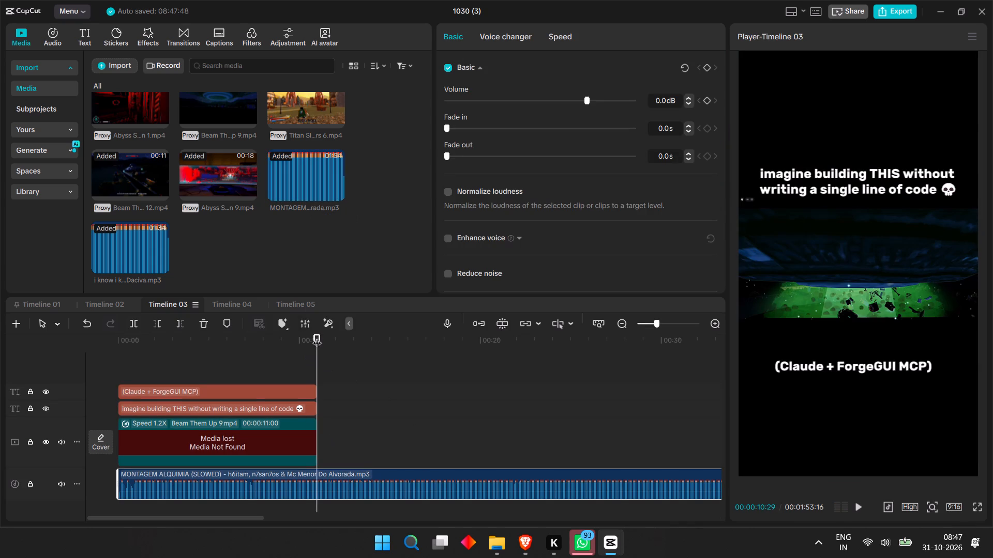
pyautogui.hotkey('ctrl', 'b')
pyautogui.press('BackSpace')
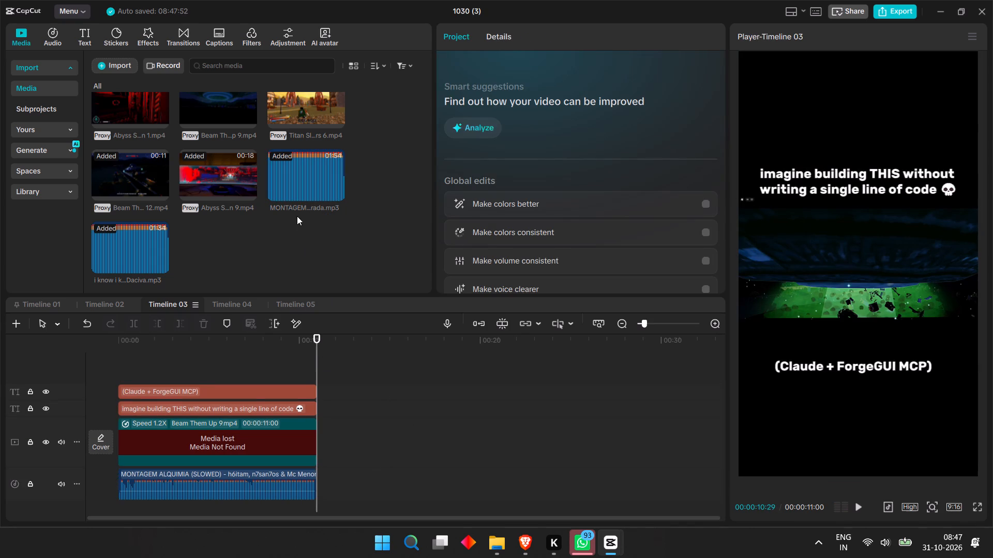
# Add MONTAGEM ALQUIMIA (SLOWED) to Timeline 04, split it at 00:00:16:01 and delete the part before the split.
pyautogui.click(219, 304)
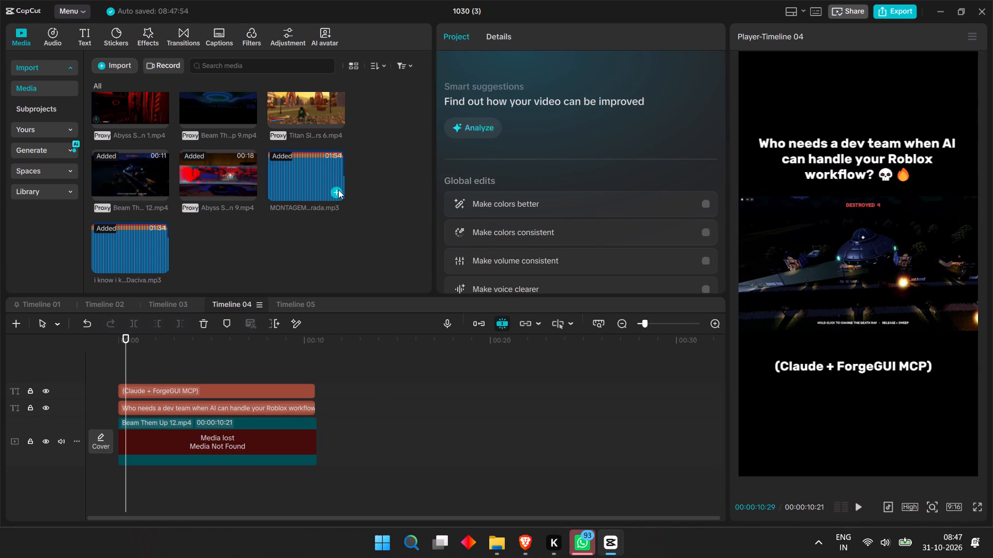
pyautogui.click(338, 190)
pyautogui.click(417, 441)
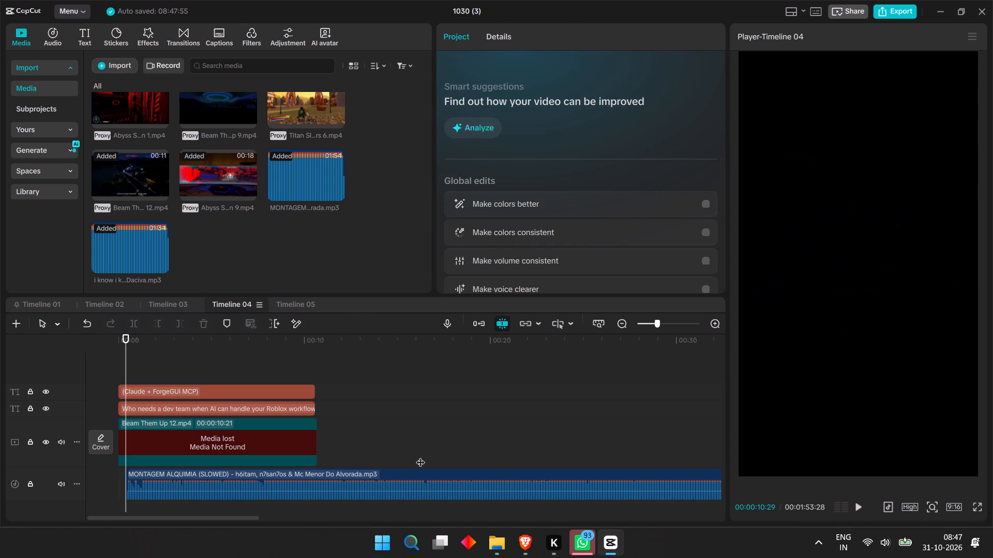
pyautogui.hotkey('ctrl', 'b')
pyautogui.click(409, 475)
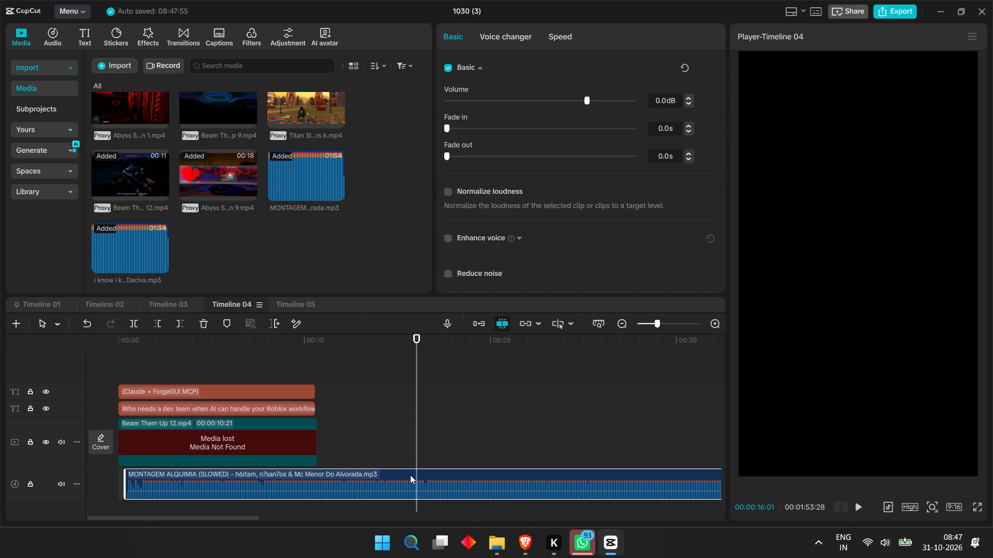
pyautogui.hotkey('ctrl', 'b')
pyautogui.click(396, 483)
pyautogui.press('BackSpace')
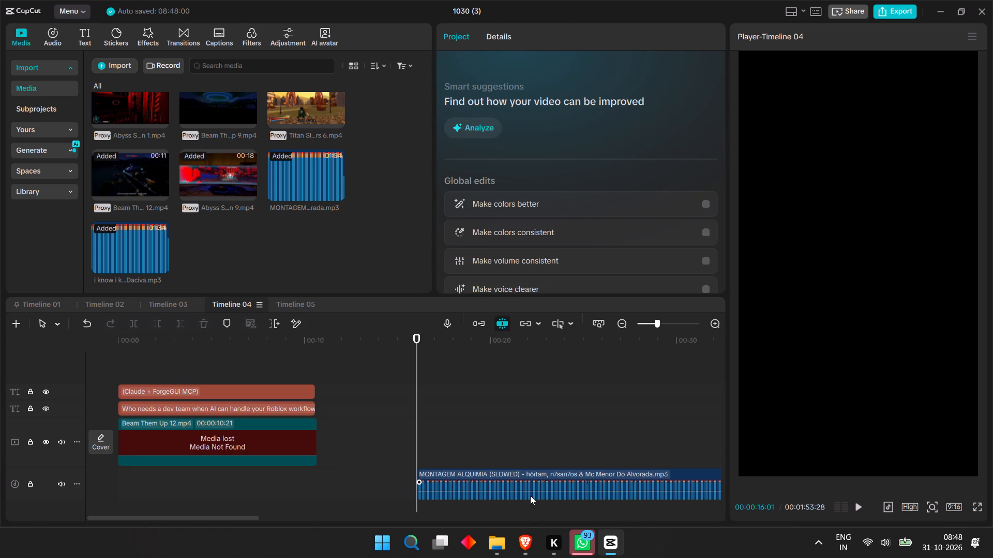
# Move the remaining MONTAGEM ALQUIMIA segment to the start of Timeline 04.
pyautogui.click(528, 490)
pyautogui.moveTo(528, 472); pyautogui.dragTo(233, 472)
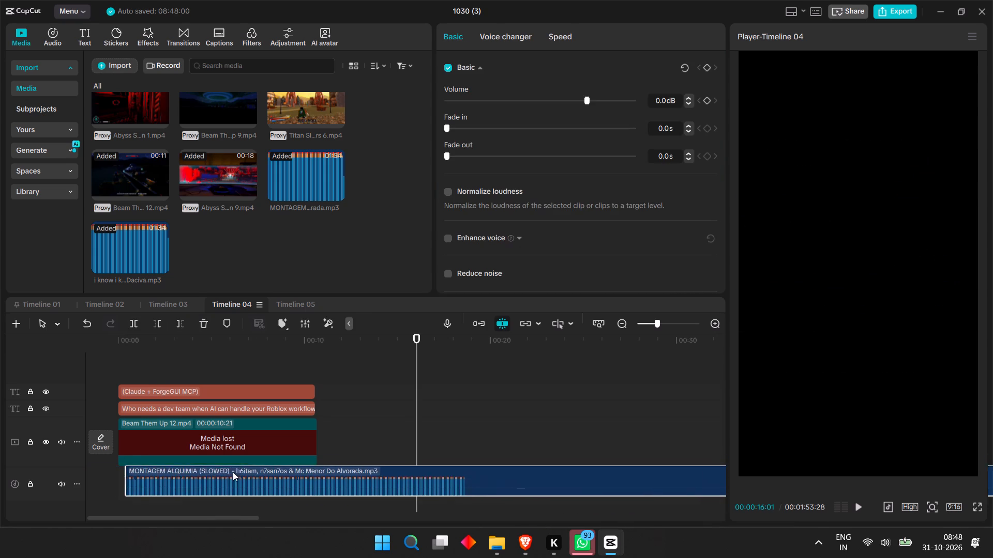
pyautogui.moveTo(233, 472); pyautogui.dragTo(231, 465)
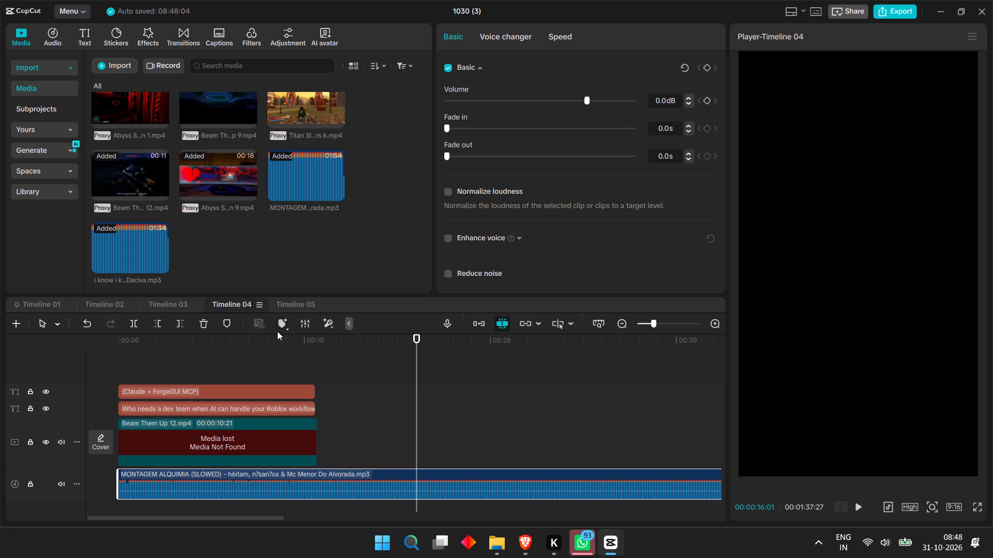
# Play Timeline 04 through to its end to check the music against the Beam Them Up 12 clip.
pyautogui.moveTo(257, 337); pyautogui.dragTo(153, 344)
pyautogui.press('space')
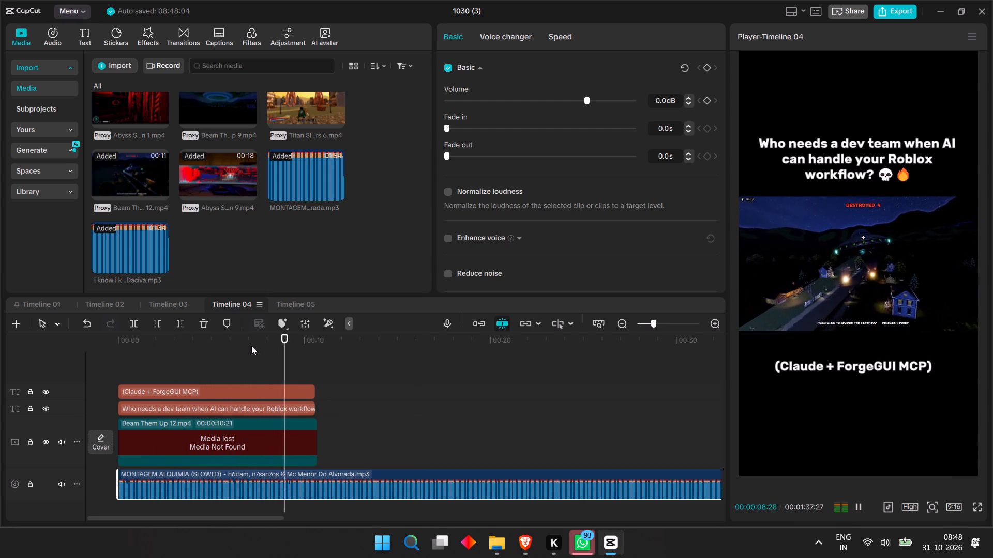
pyautogui.press('space')
pyautogui.press('space')
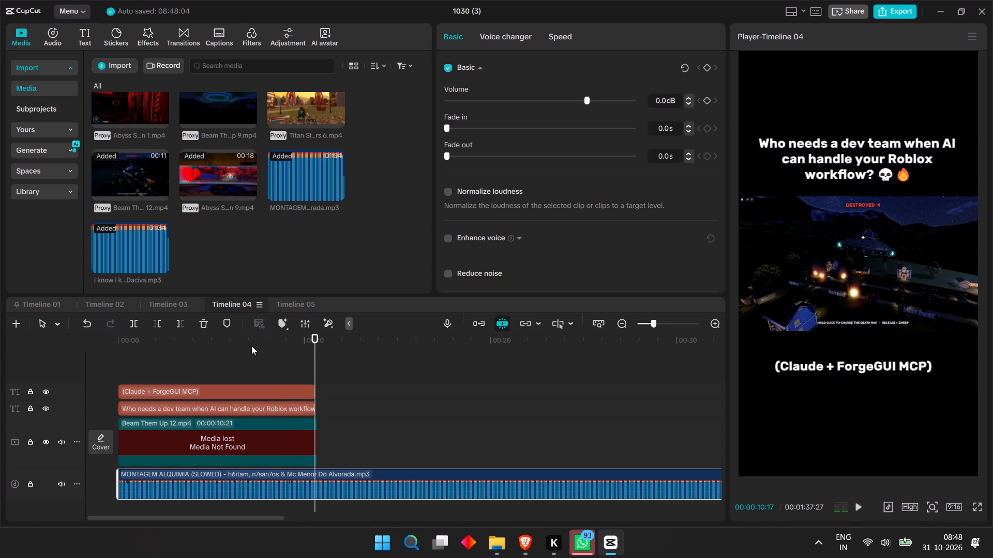
pyautogui.press('space')
# Extend both captions in Timeline 04 to 00:00:10:25 and try to lengthen the Beam Them Up 12 clip to match.
pyautogui.click(311, 393)
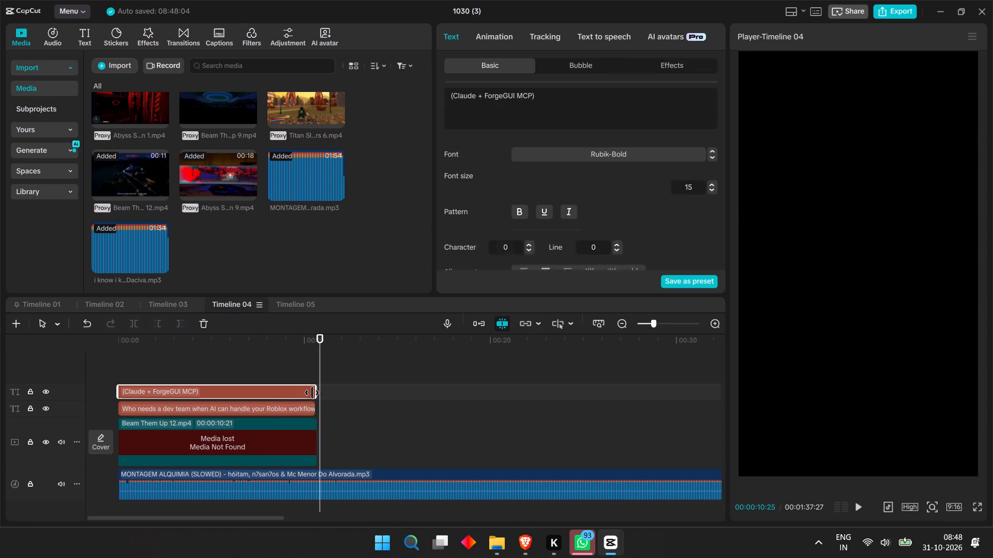
pyautogui.click(313, 393)
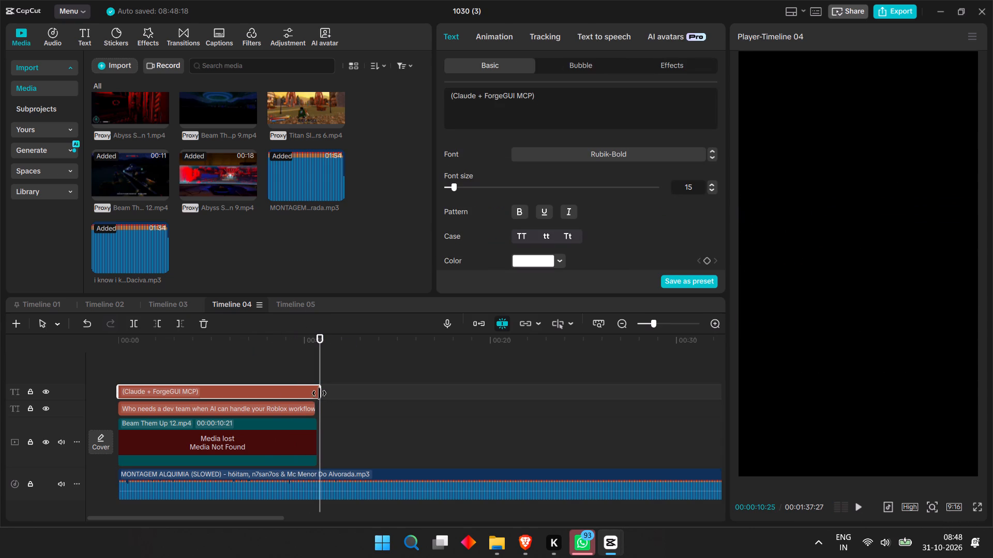
pyautogui.doubleClick(313, 415)
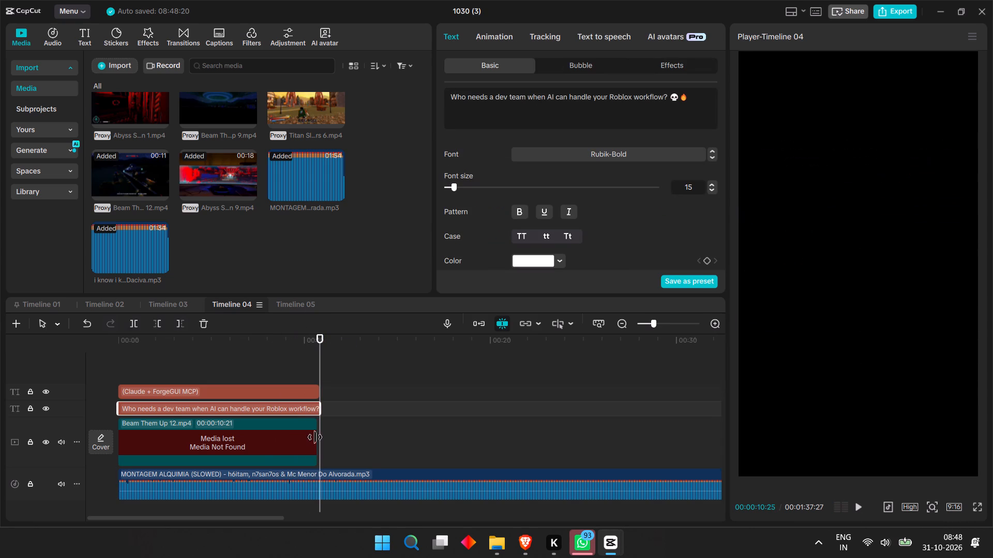
pyautogui.click(313, 446)
pyautogui.moveTo(317, 441); pyautogui.dragTo(322, 441)
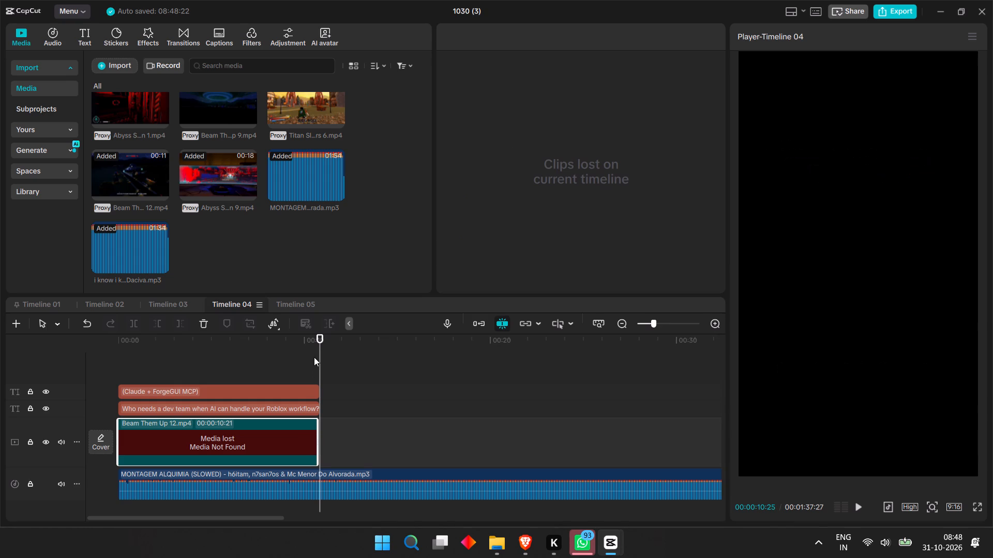
pyautogui.click(317, 345)
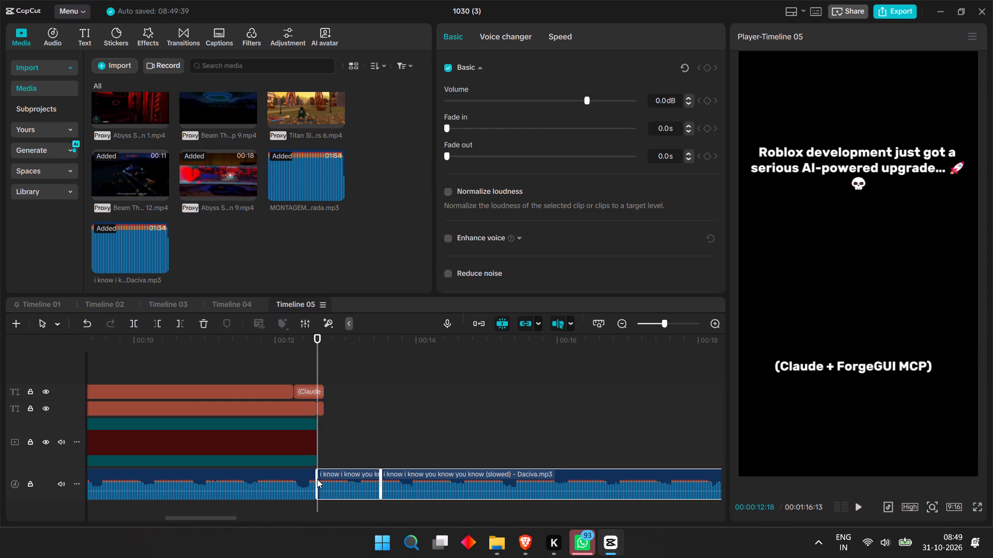
# Turn off the timeline's preview axis.
pyautogui.click(557, 332)
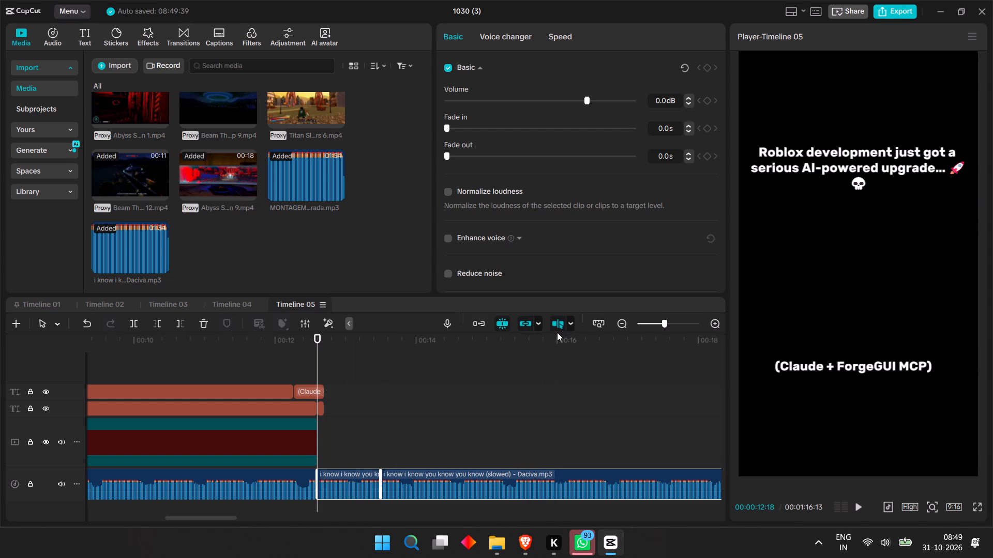
pyautogui.click(556, 329)
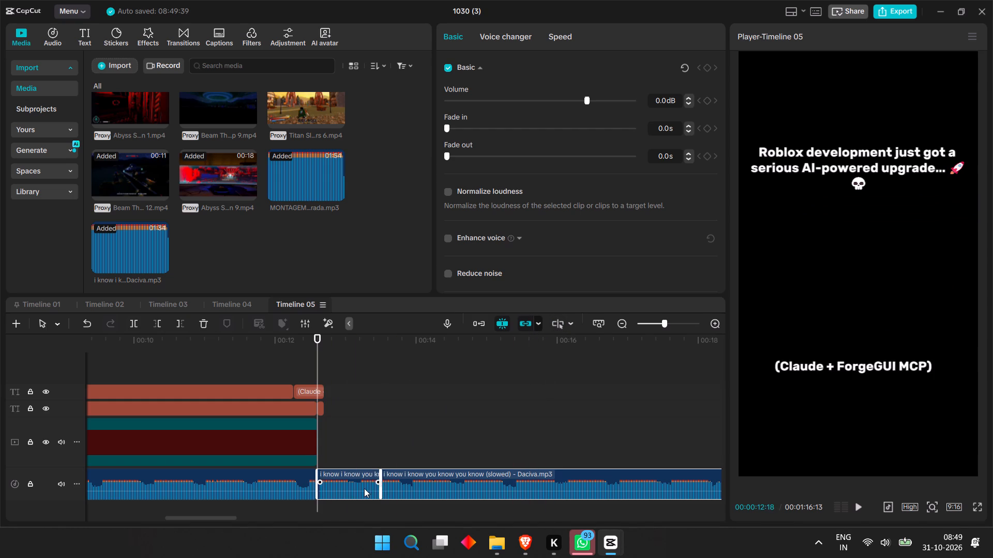
# Delete both music pieces that run past the end of the Titan Slayers 6 clip in Timeline 05.
pyautogui.click(364, 488)
pyautogui.moveTo(366, 443); pyautogui.dragTo(434, 484)
pyautogui.press('BackSpace')
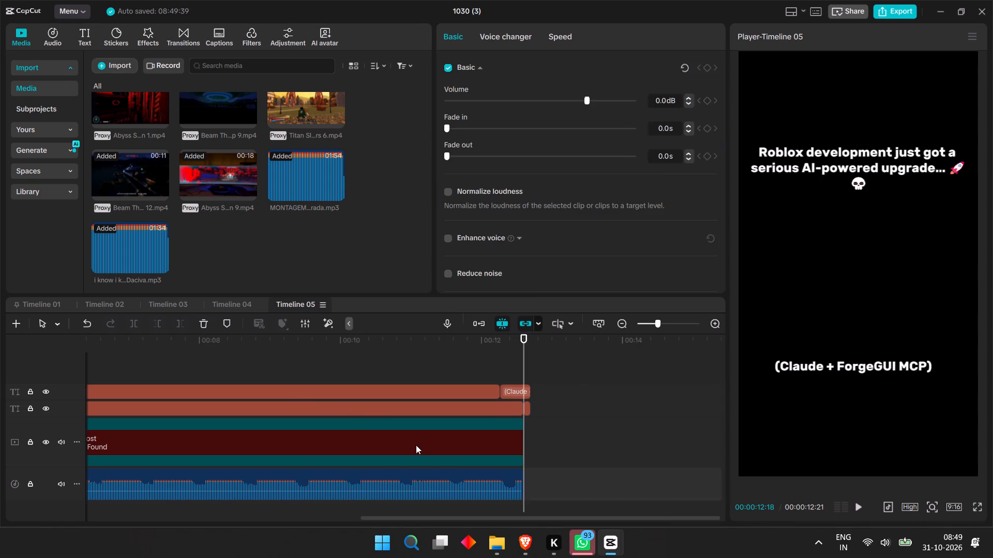
# Trim the (Claude + ForgeGUI MCP) and Roblox development captions in Timeline 05 to end at 00:00:12:18, deleting the overhanging pieces.
pyautogui.click(527, 397)
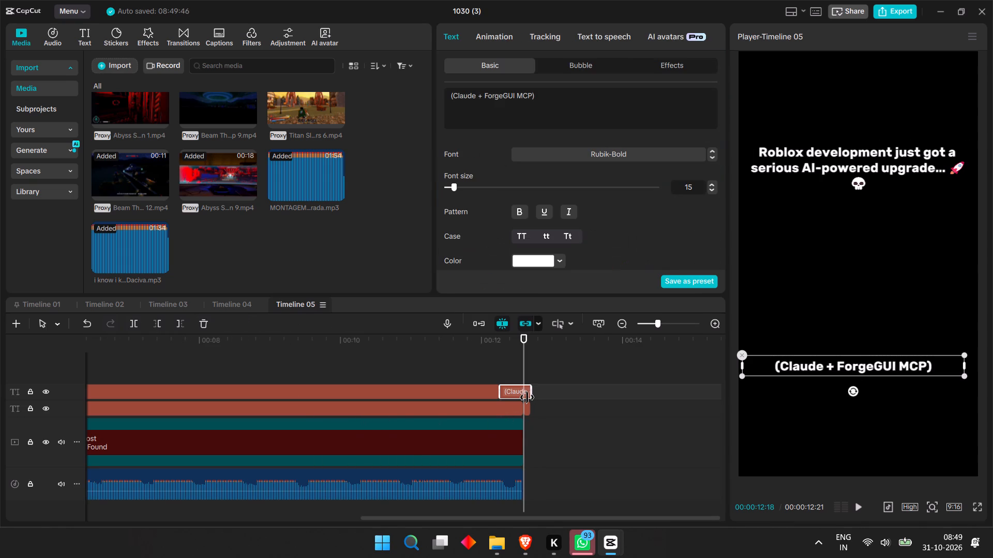
pyautogui.hotkey('ctrl', 'b')
pyautogui.press('BackSpace')
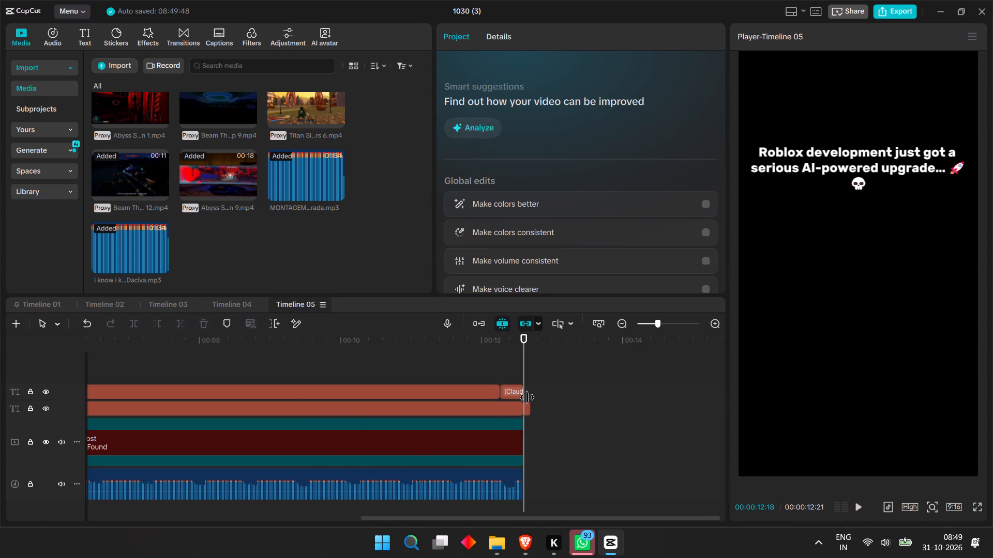
pyautogui.click(526, 409)
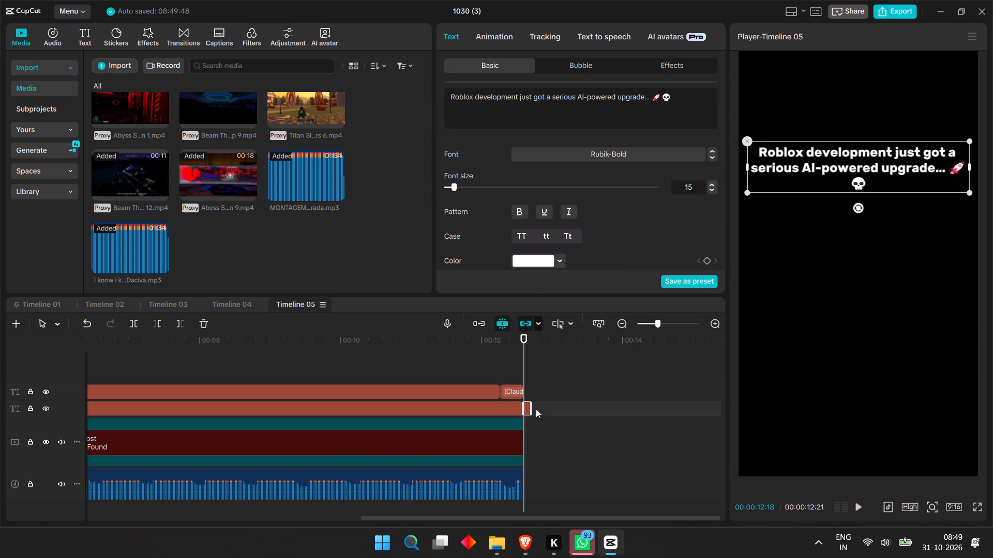
pyautogui.press('BackSpace')
# Play back the opening of Timeline 05 from the start to check it with the music.
pyautogui.moveTo(531, 348); pyautogui.dragTo(0, 355)
pyautogui.press('space')
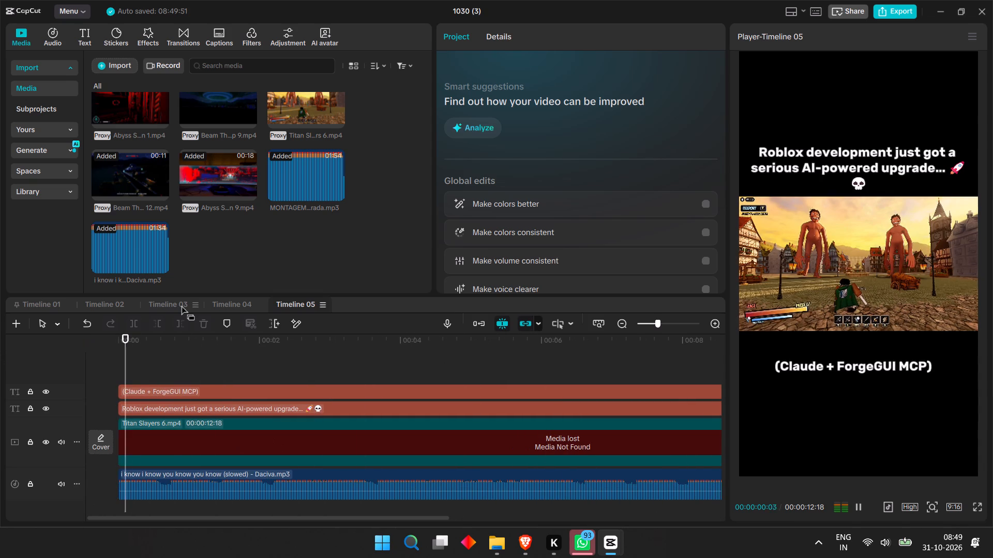
pyautogui.press('space')
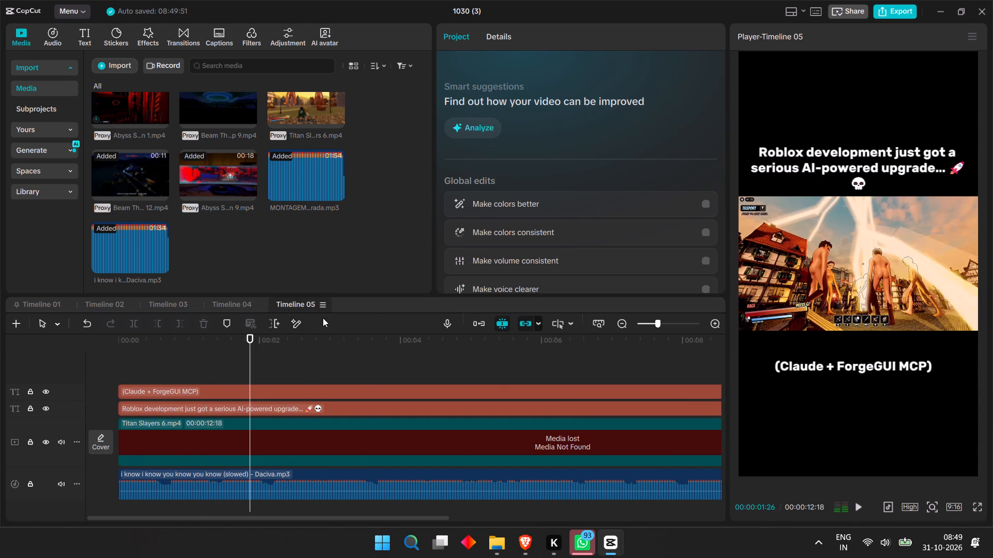
# Export Timeline 01 as an mp4 video named f1 and close the export window.
pyautogui.click(51, 307)
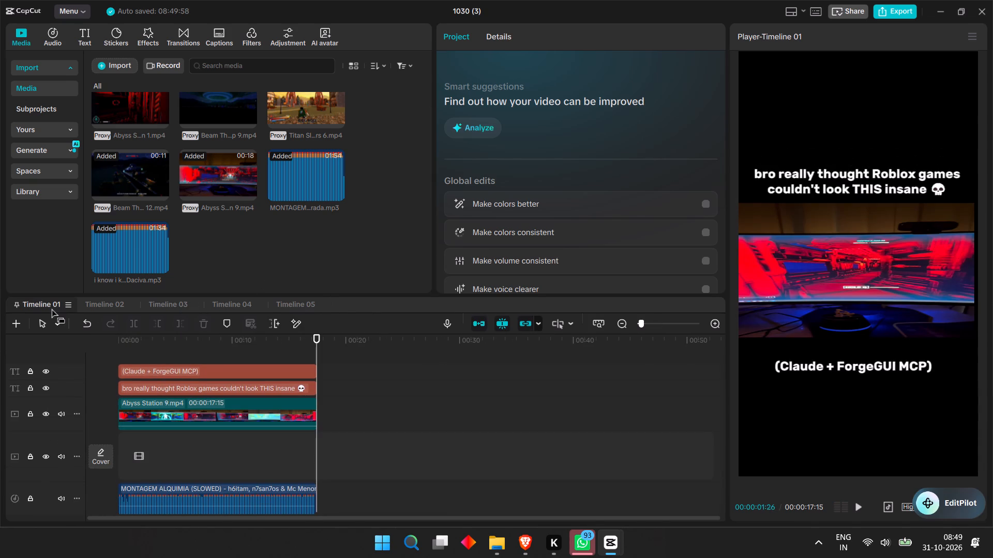
pyautogui.moveTo(318, 346); pyautogui.dragTo(55, 365)
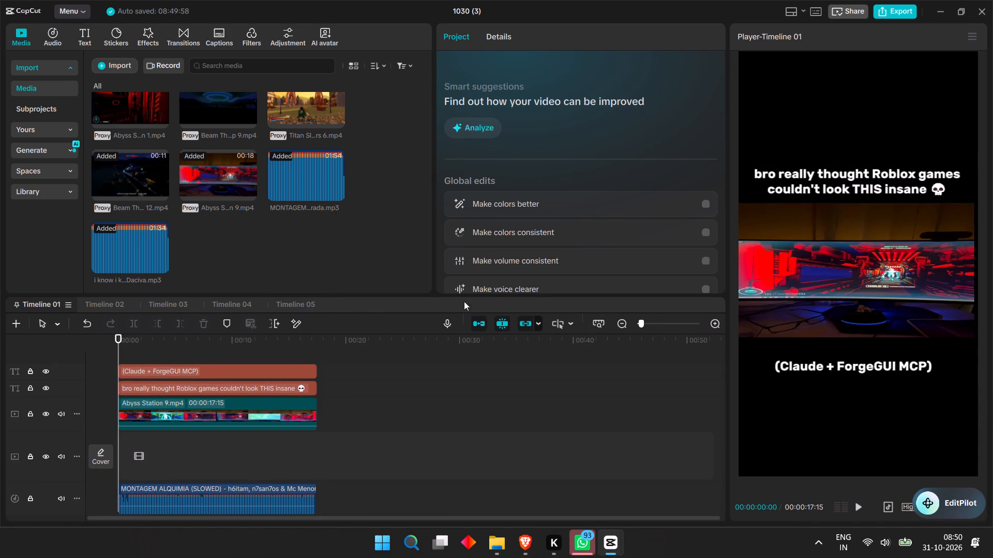
pyautogui.click(898, 12)
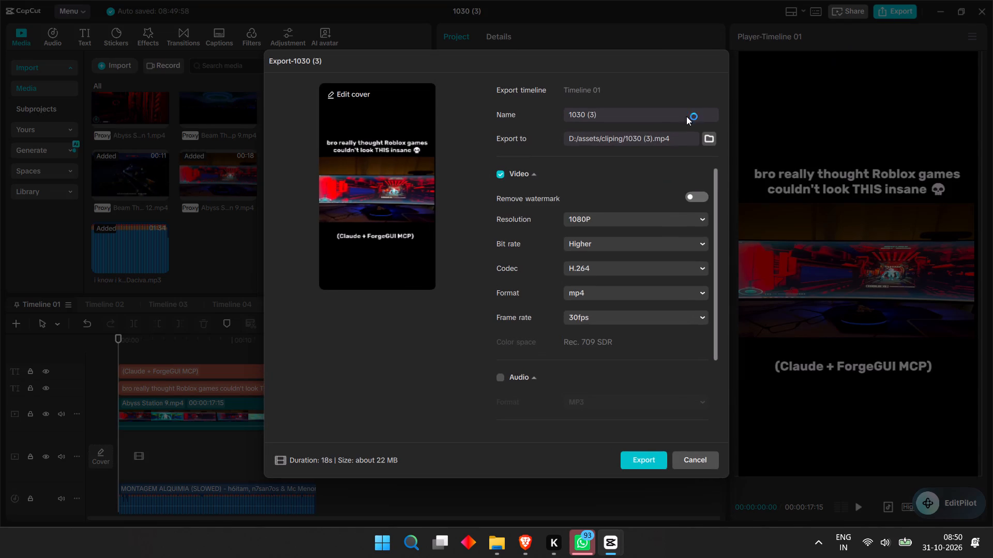
pyautogui.moveTo(604, 114); pyautogui.dragTo(530, 113)
pyautogui.write('f1')
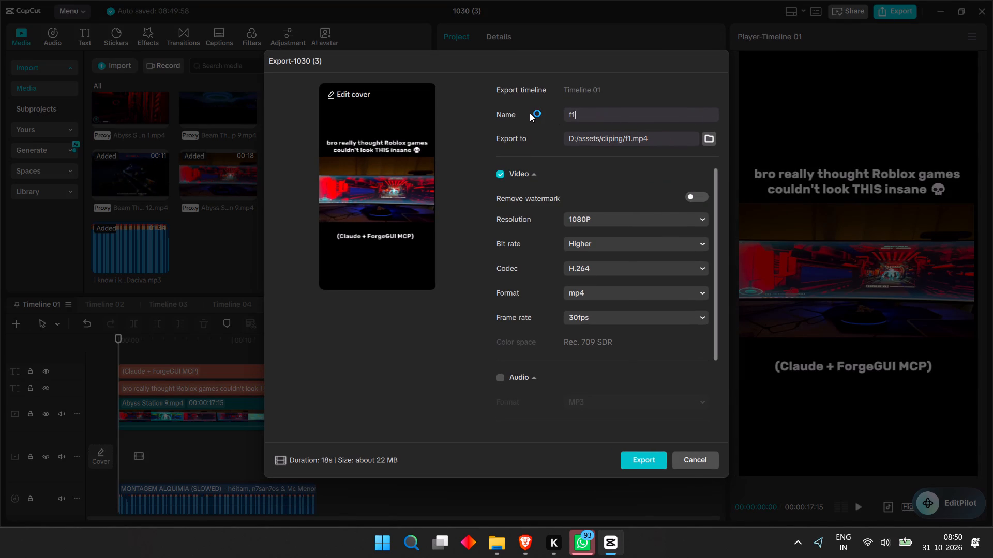
pyautogui.press('Return')
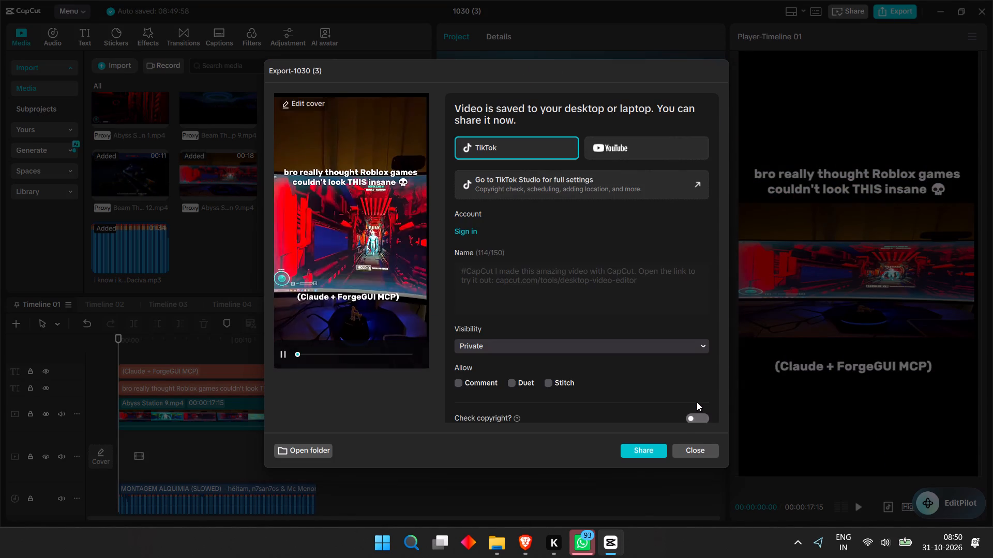
pyautogui.click(698, 449)
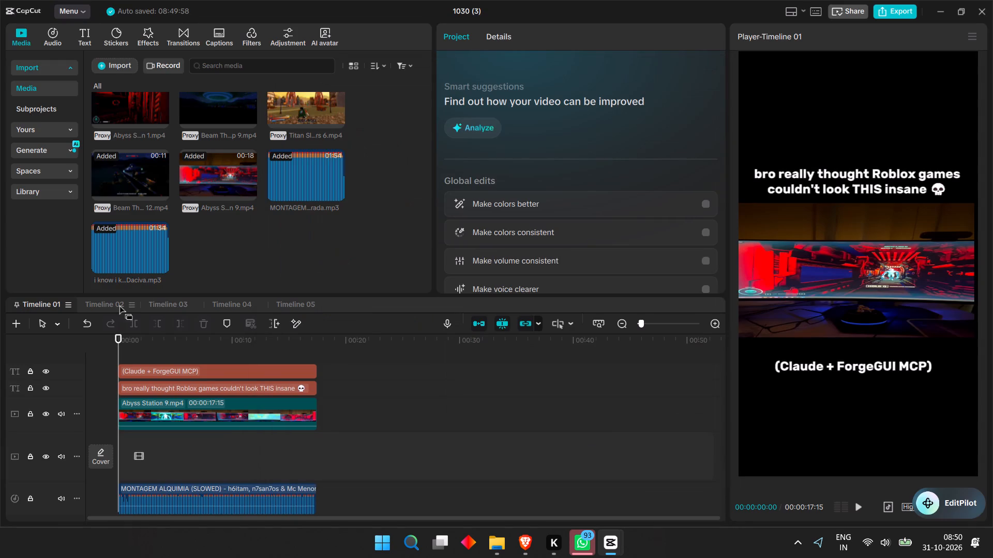
# Export Timeline 02 as an mp4 video named f2 and close the export window.
pyautogui.click(115, 303)
pyautogui.click(896, 14)
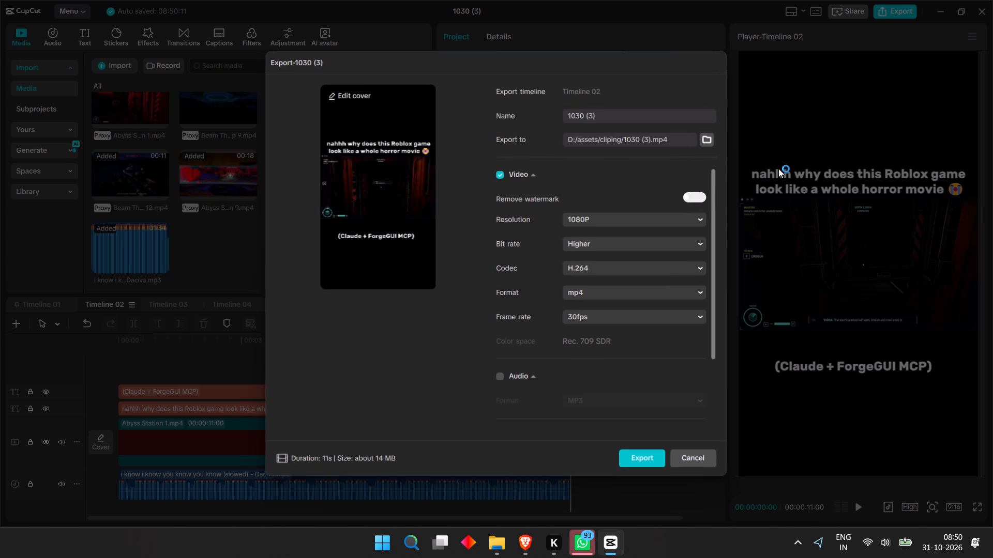
pyautogui.moveTo(616, 118); pyautogui.dragTo(507, 113)
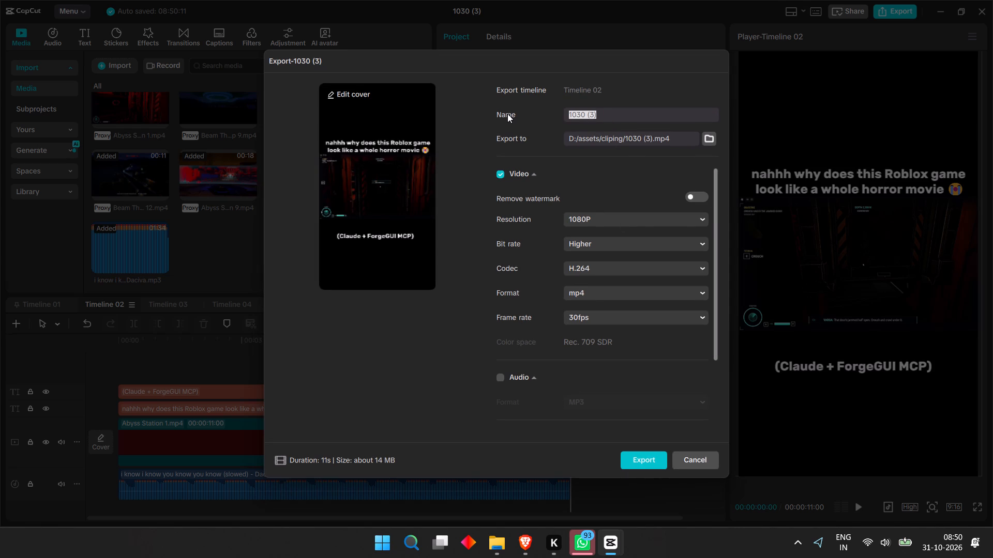
pyautogui.press('f')
pyautogui.press('2')
pyautogui.press('Return')
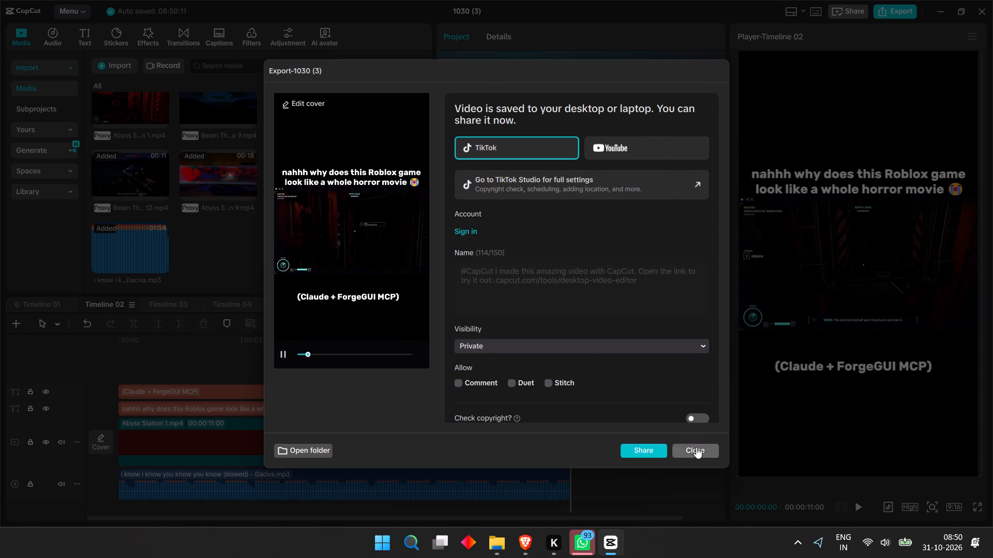
pyautogui.click(696, 447)
# Export Timeline 03 as an mp4 video named f3 and close the export window.
pyautogui.click(170, 304)
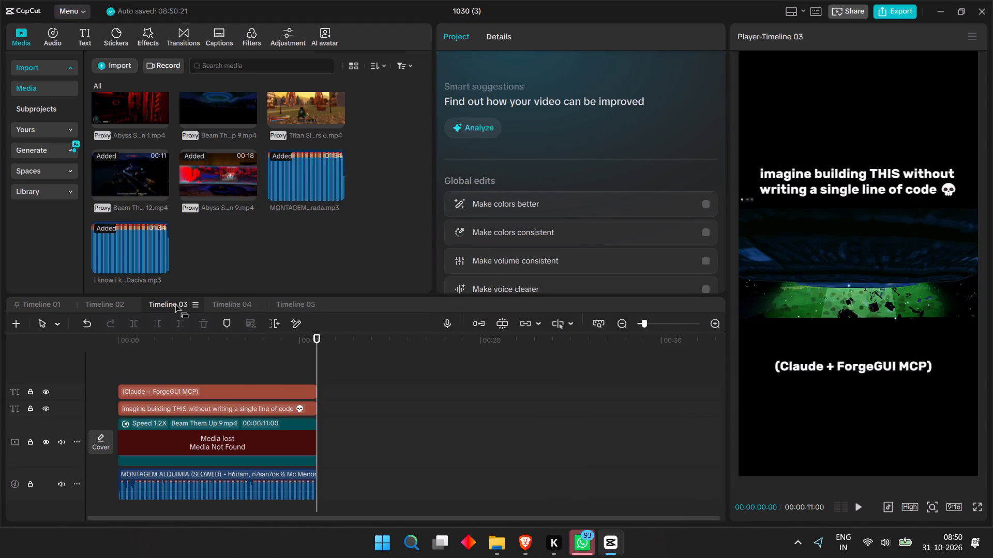
pyautogui.click(899, 10)
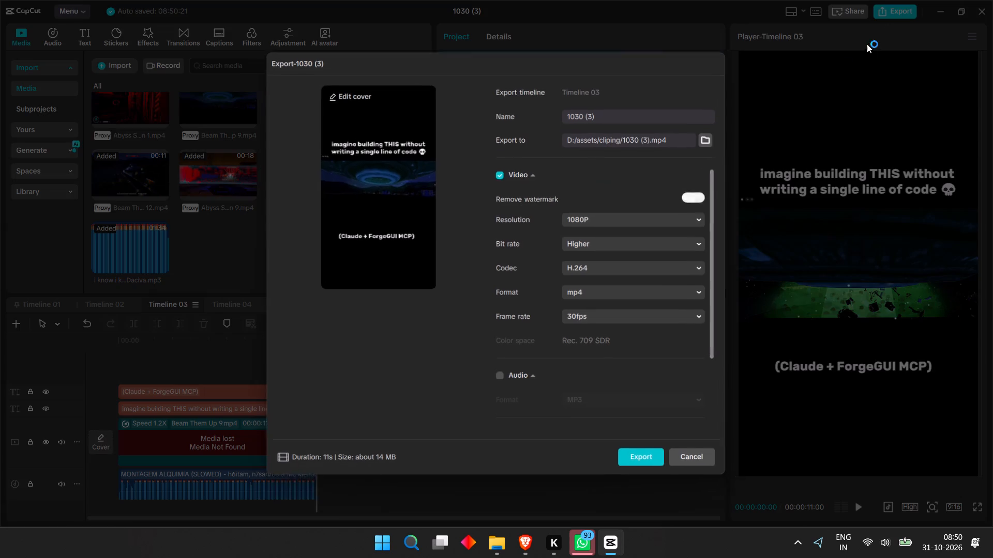
pyautogui.moveTo(632, 113); pyautogui.dragTo(520, 112)
pyautogui.press('f')
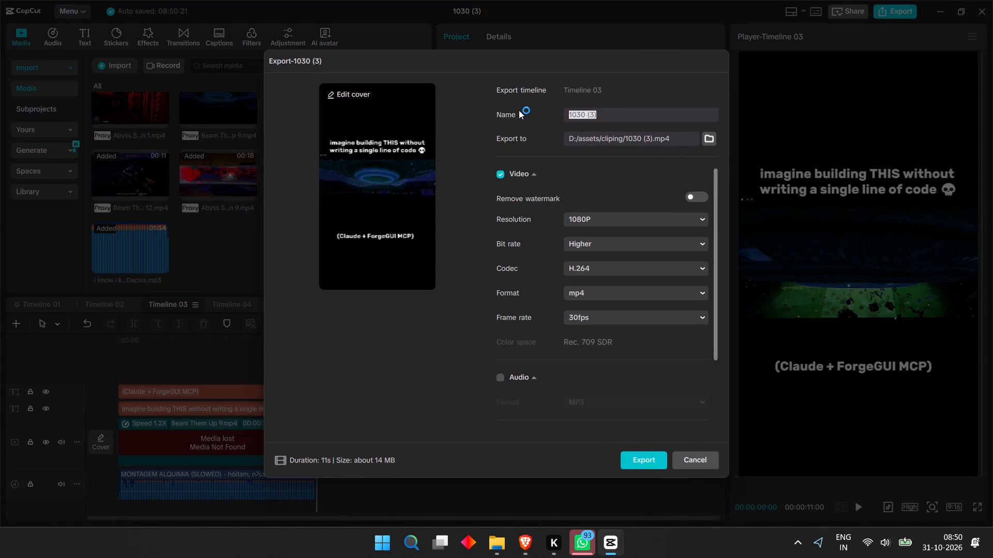
pyautogui.press('3')
pyautogui.press('Return')
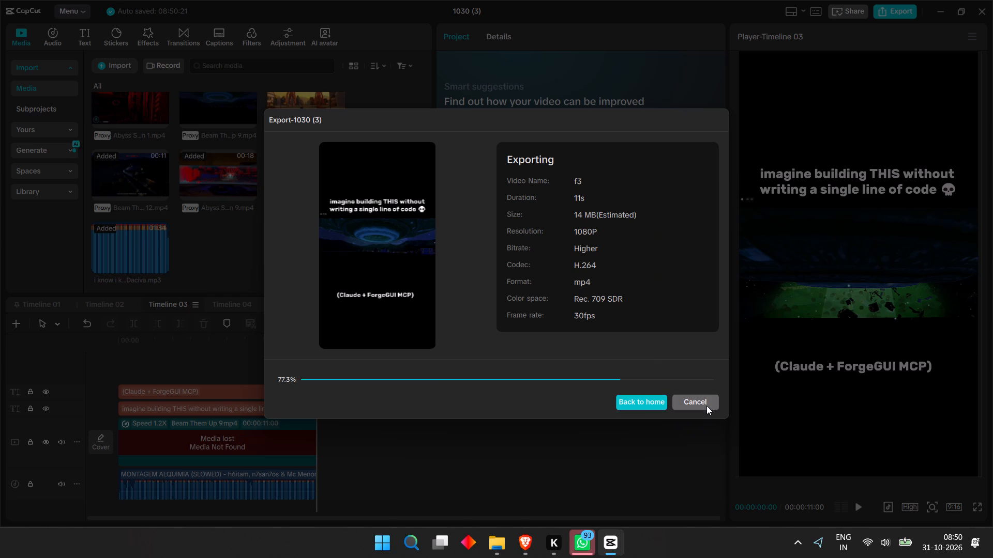
pyautogui.click(699, 454)
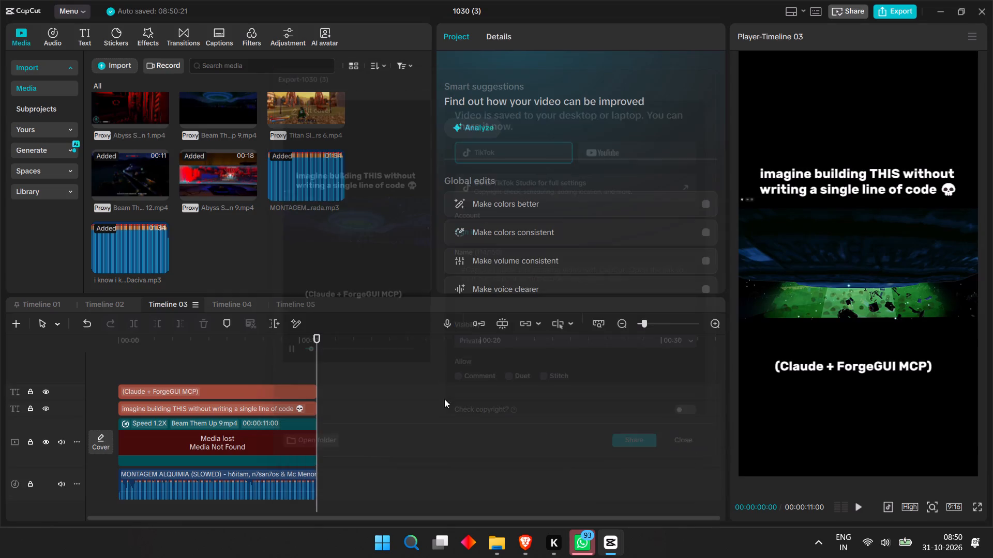
# Export Timeline 04 as an mp4 video named f4 and close the export window.
pyautogui.click(222, 303)
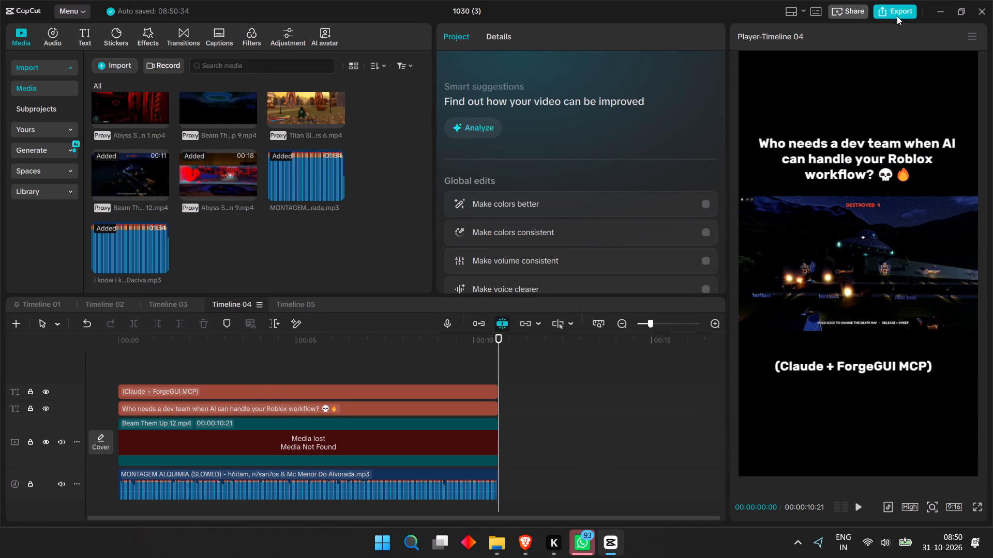
pyautogui.click(899, 13)
pyautogui.moveTo(608, 117); pyautogui.dragTo(468, 100)
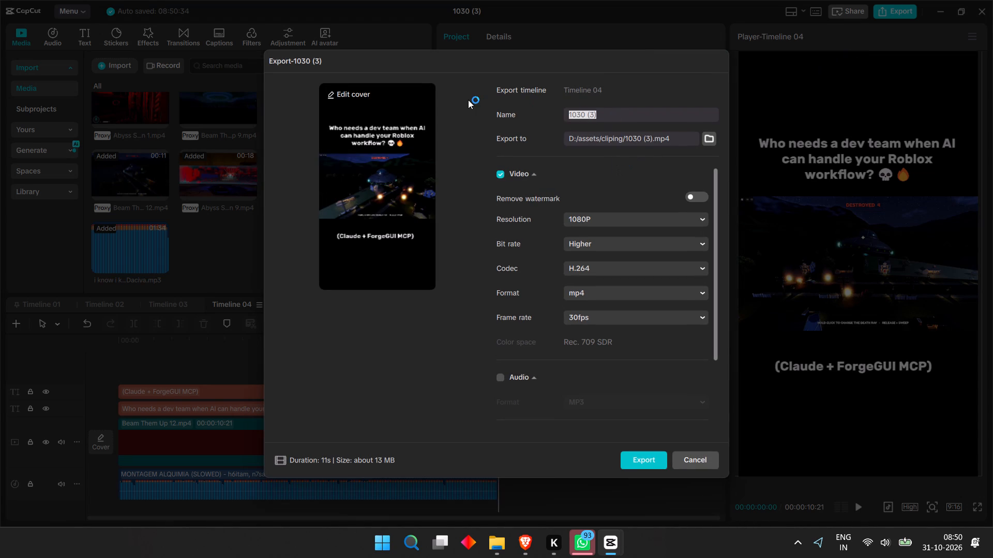
pyautogui.write('f4')
pyautogui.press('Return')
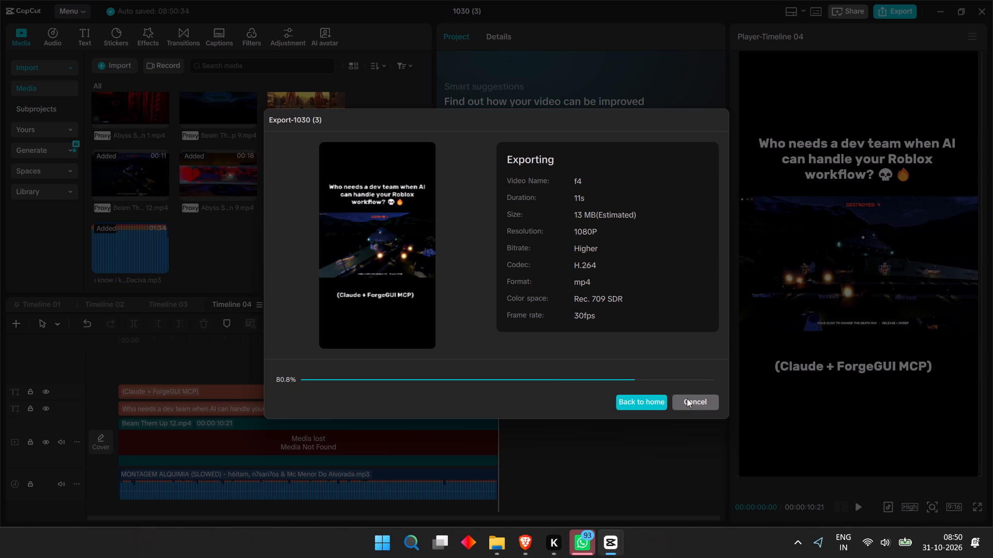
pyautogui.click(694, 450)
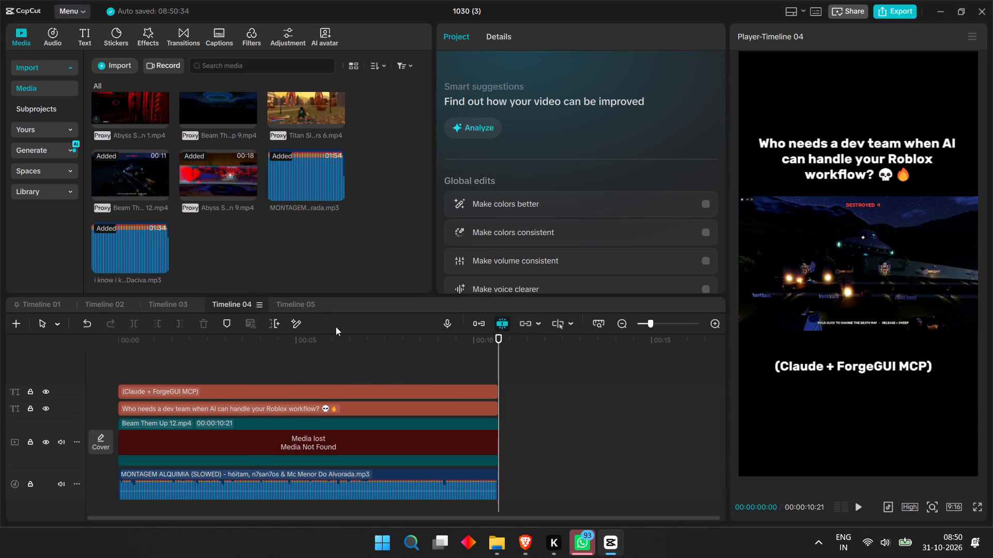
# Export Timeline 05 as an mp4 video named f5 and close the export window.
pyautogui.click(279, 304)
pyautogui.click(902, 11)
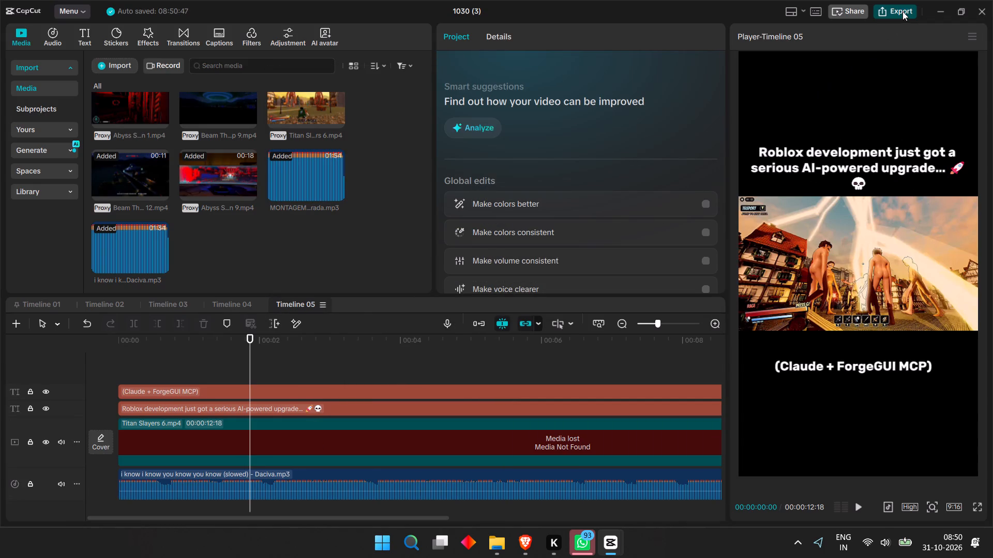
pyautogui.moveTo(605, 112); pyautogui.dragTo(490, 114)
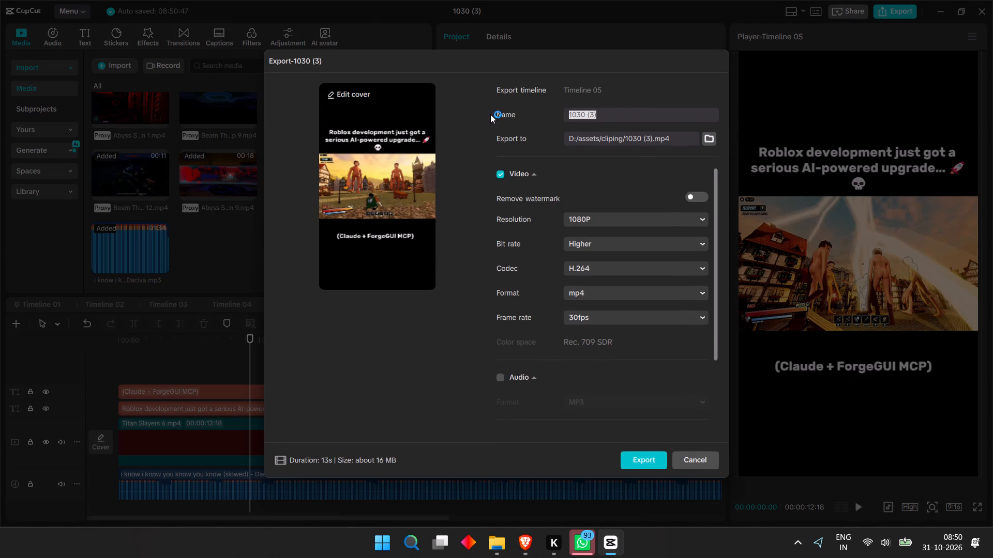
pyautogui.write('f5')
pyautogui.press('Return')
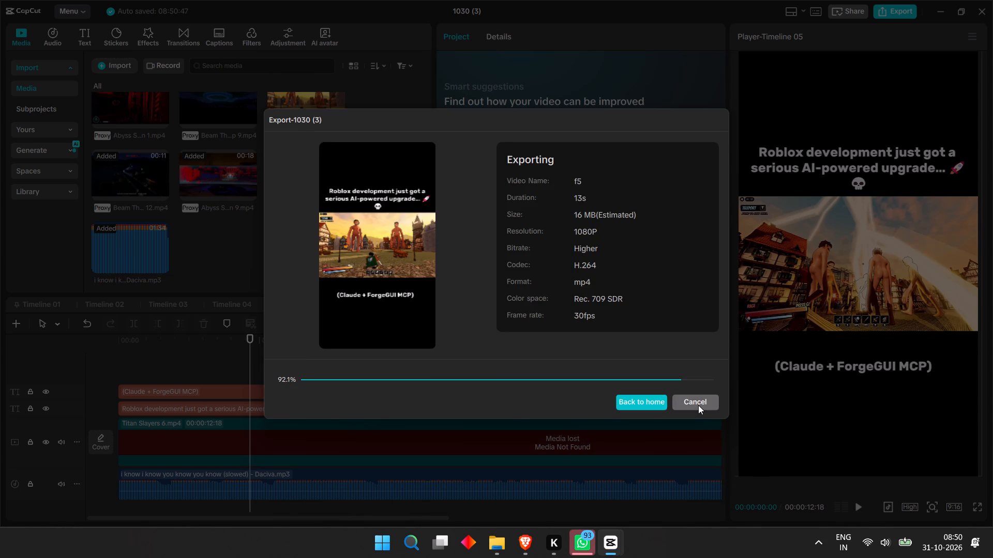
pyautogui.click(698, 448)
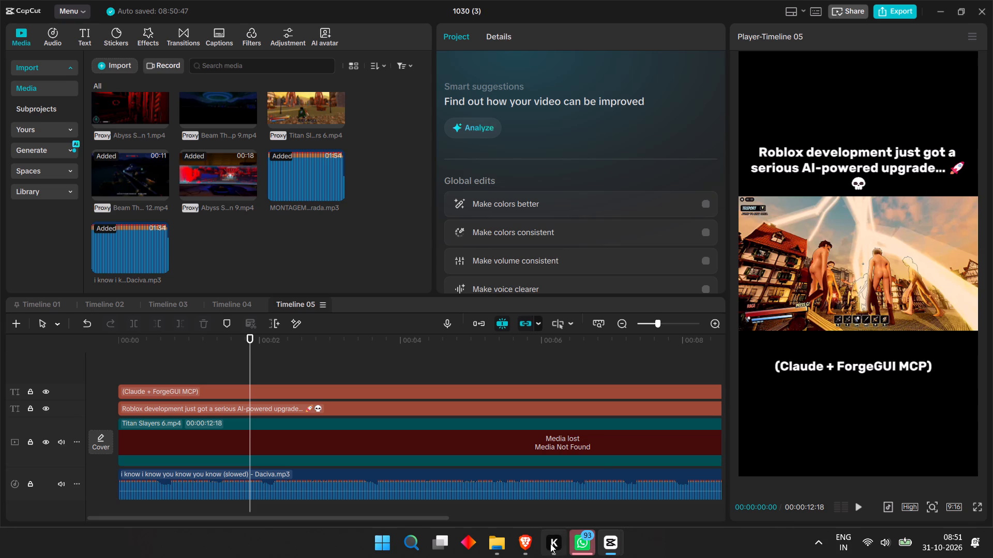
# Switch to the Brave browser and briefly open the Oasis (Club Mix) - Y.O.M.C track preview on BloxClips.
pyautogui.click(530, 549)
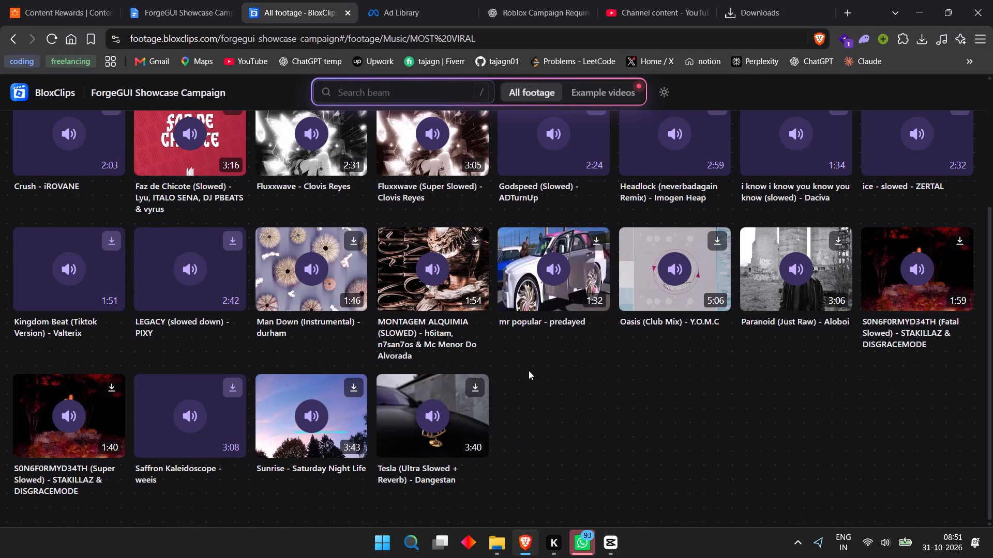
pyautogui.click(699, 269)
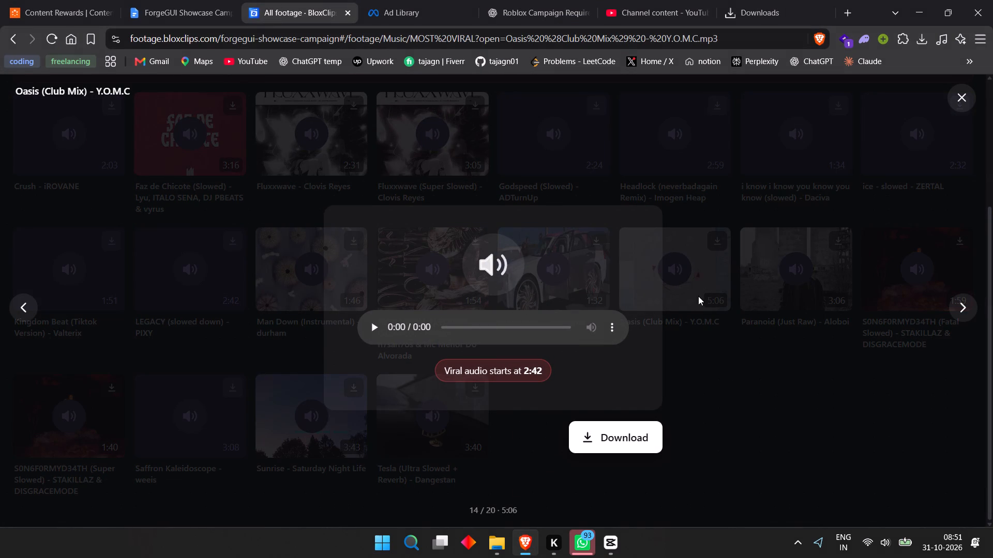
pyautogui.click(846, 377)
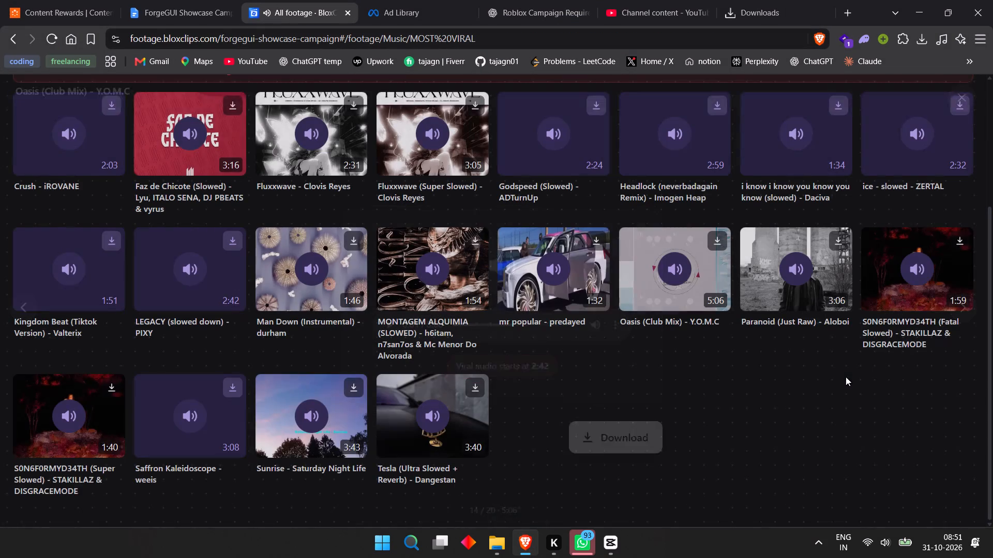
# Browse the Chill & Vibey music folder and preview Chill Day - LAKEY INSPIRED.
pyautogui.scroll(4, 413, 243)
pyautogui.click(224, 150)
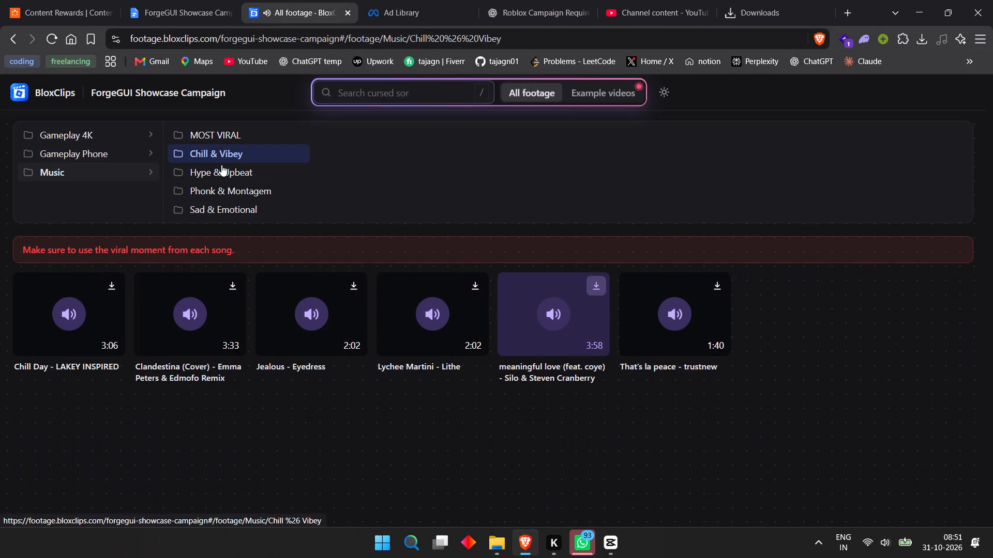
pyautogui.click(64, 317)
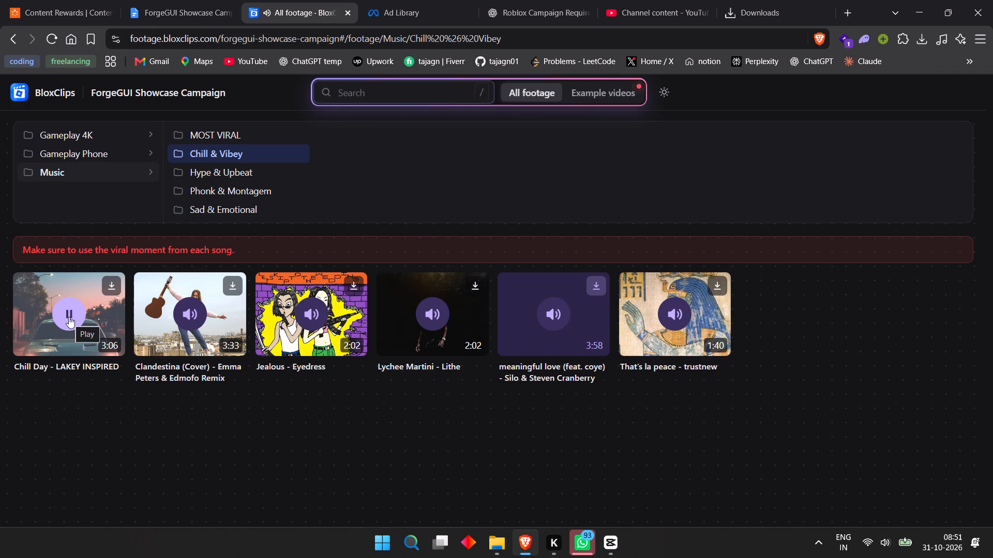
pyautogui.click(69, 317)
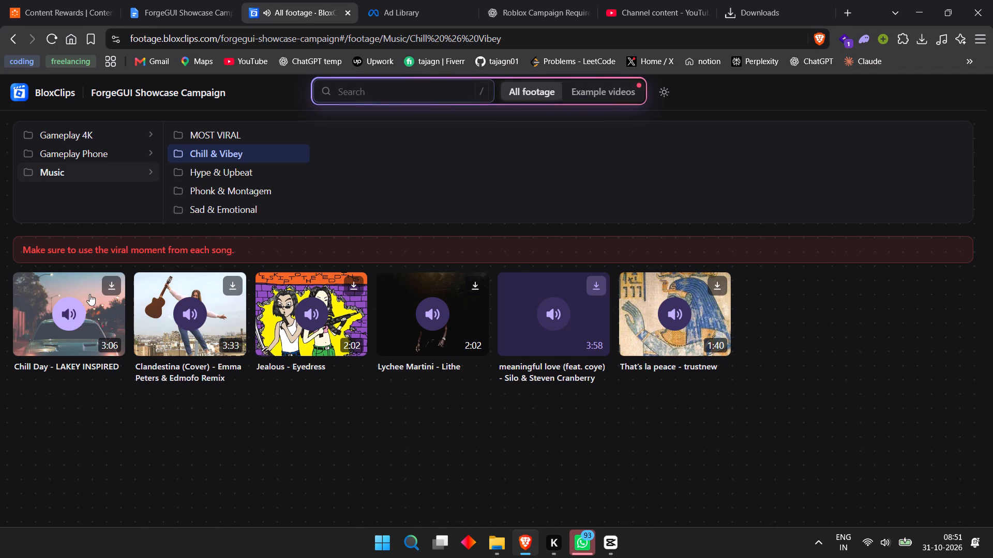
# Preview Alors on danse (feat. Erik Hassle) - Stromae from the Hype & Upbeat music and save it to Downloads.
pyautogui.click(232, 179)
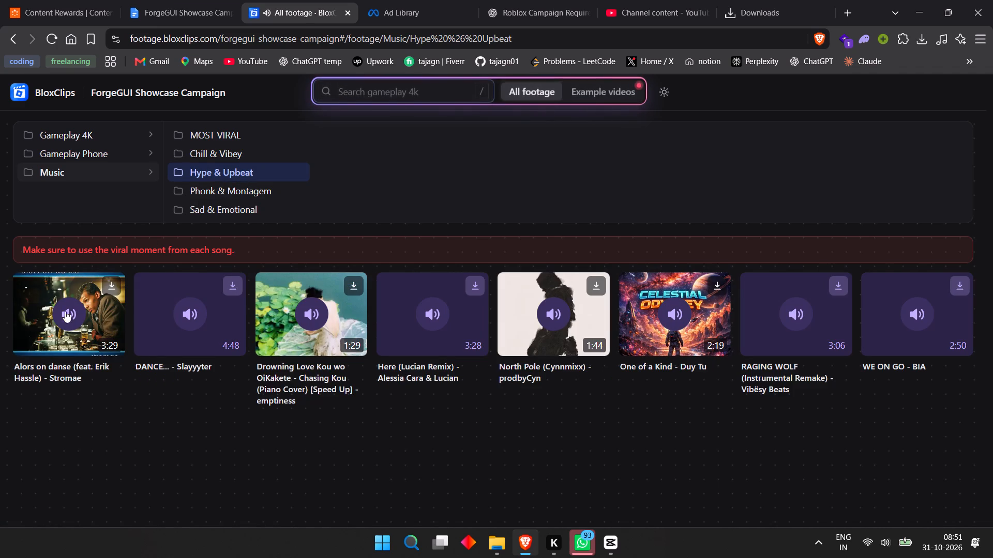
pyautogui.click(65, 311)
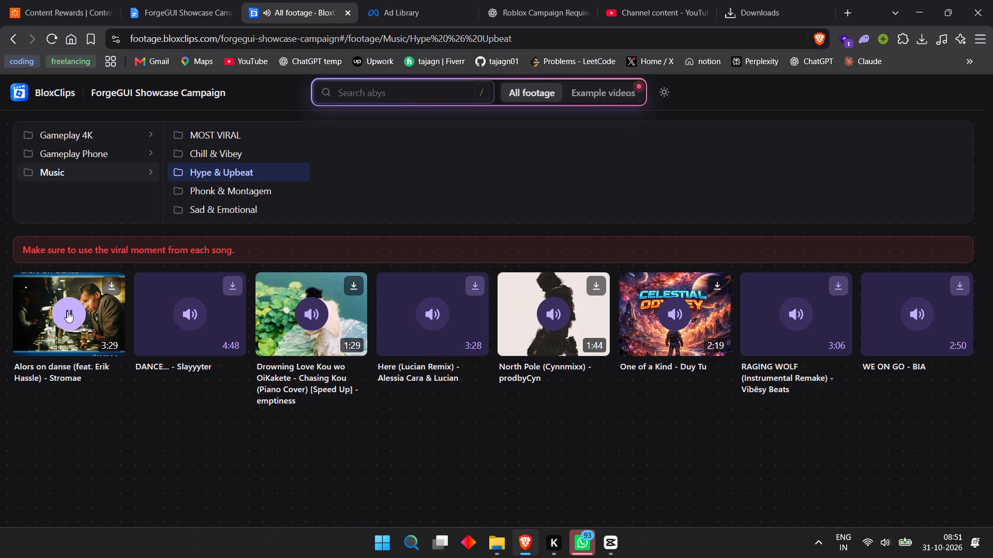
pyautogui.click(67, 311)
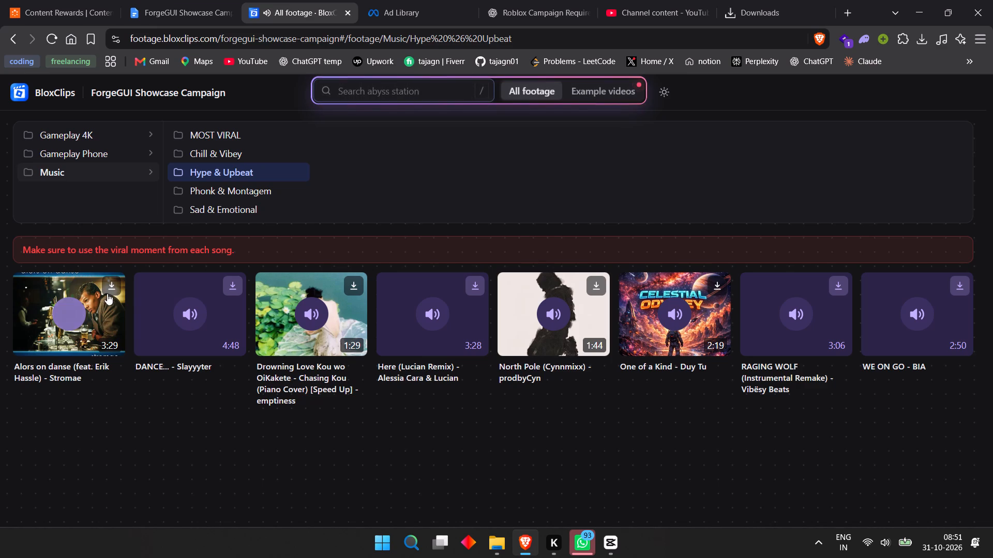
pyautogui.click(116, 289)
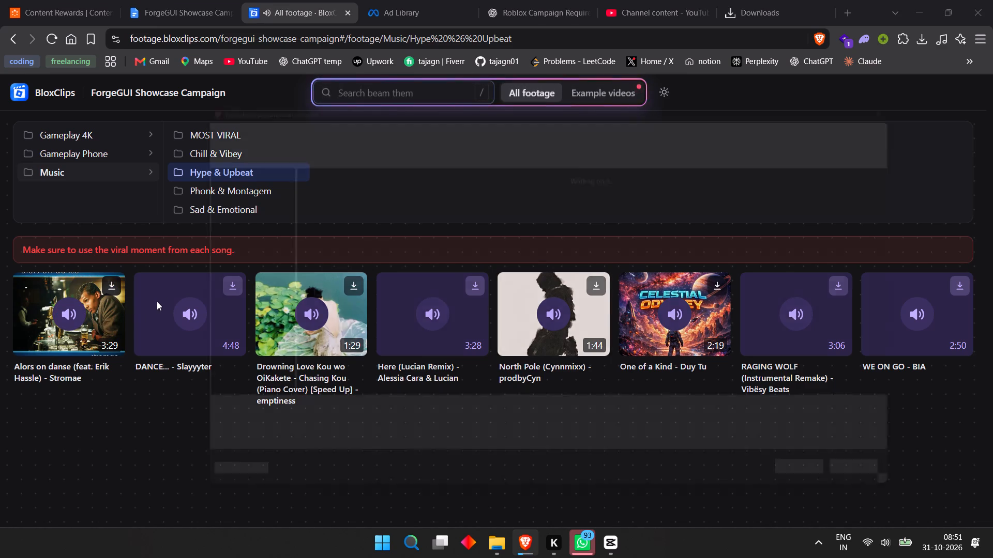
pyautogui.click(851, 500)
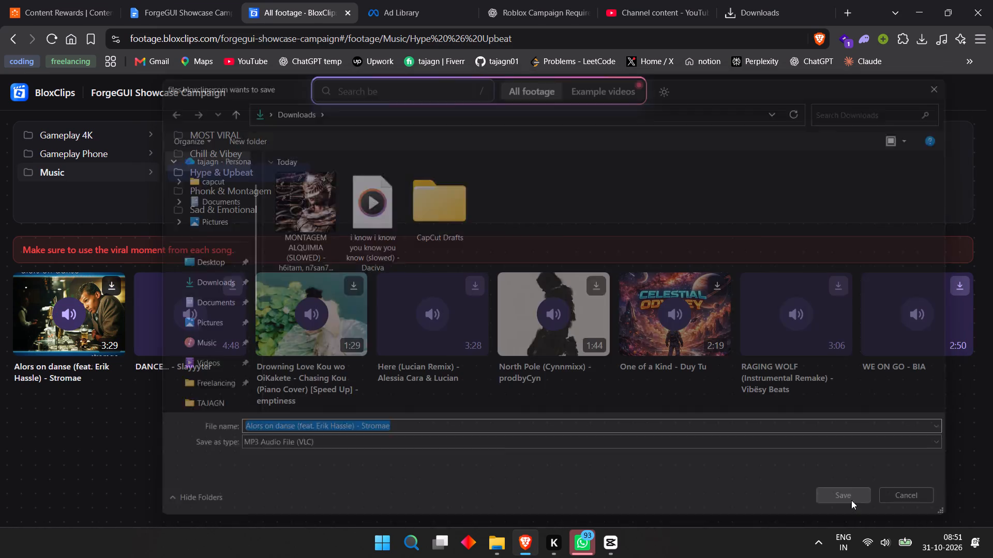
# Preview the Hype & Upbeat tracks North Pole (Cynnmixx), One of a Kind - Duy Tu and DANCE... - Slayyyter.
pyautogui.click(556, 330)
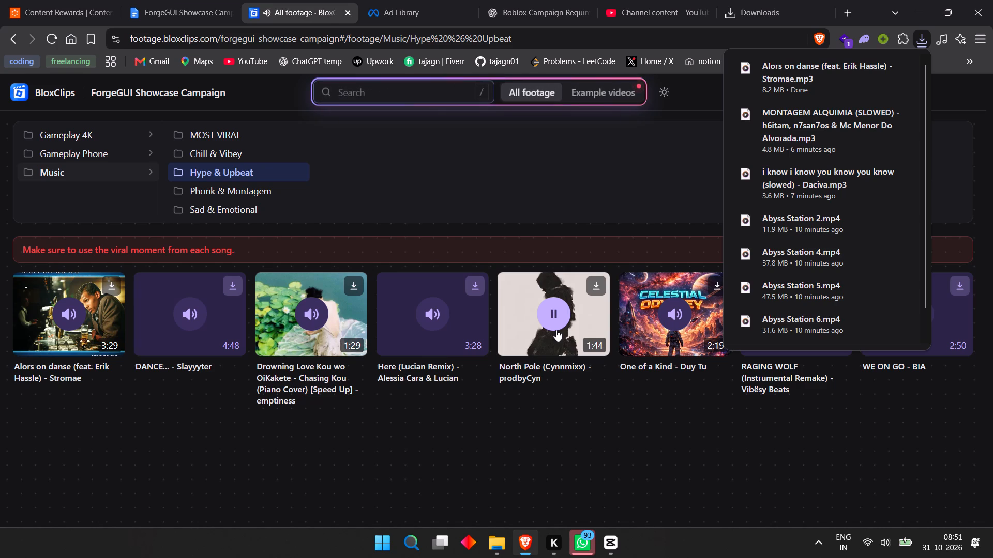
pyautogui.click(556, 330)
pyautogui.click(680, 328)
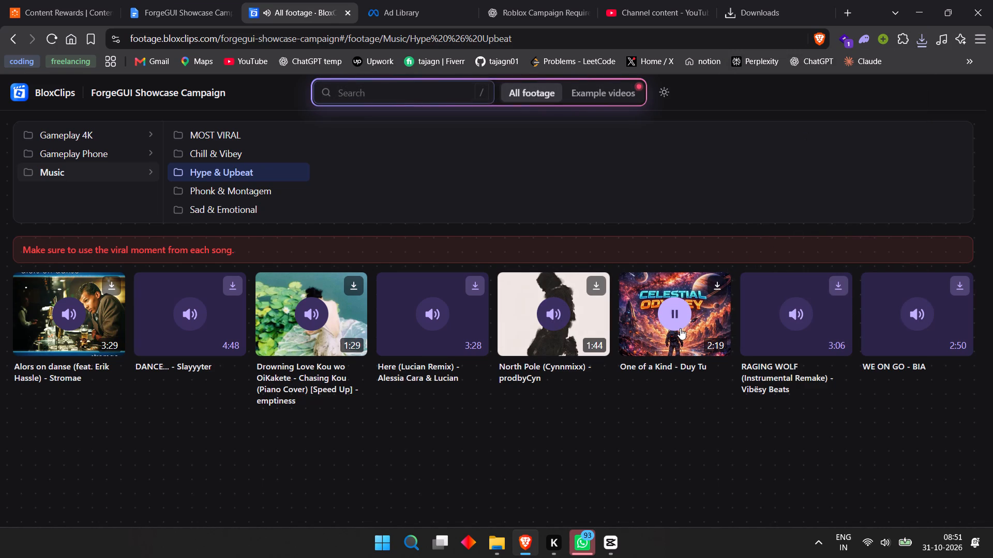
pyautogui.click(680, 328)
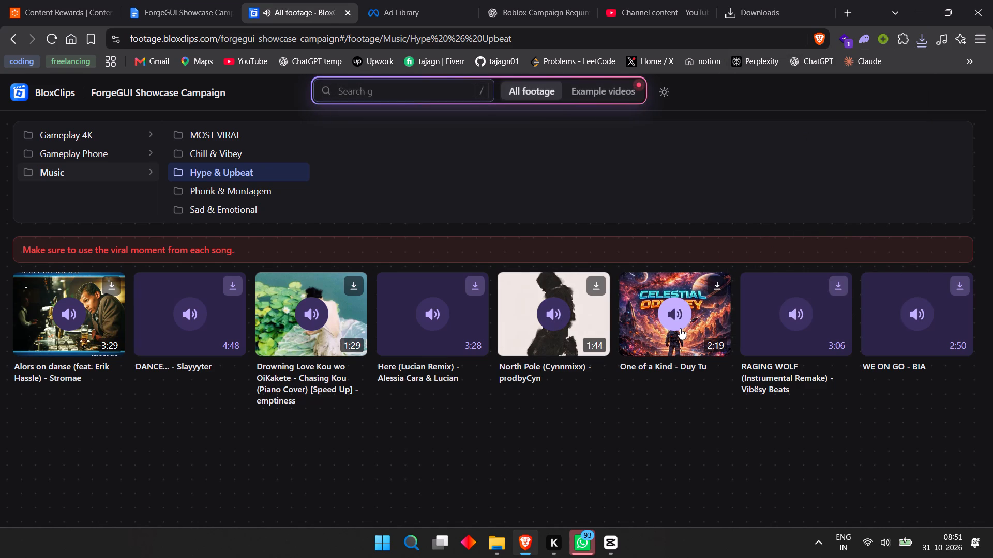
pyautogui.click(190, 331)
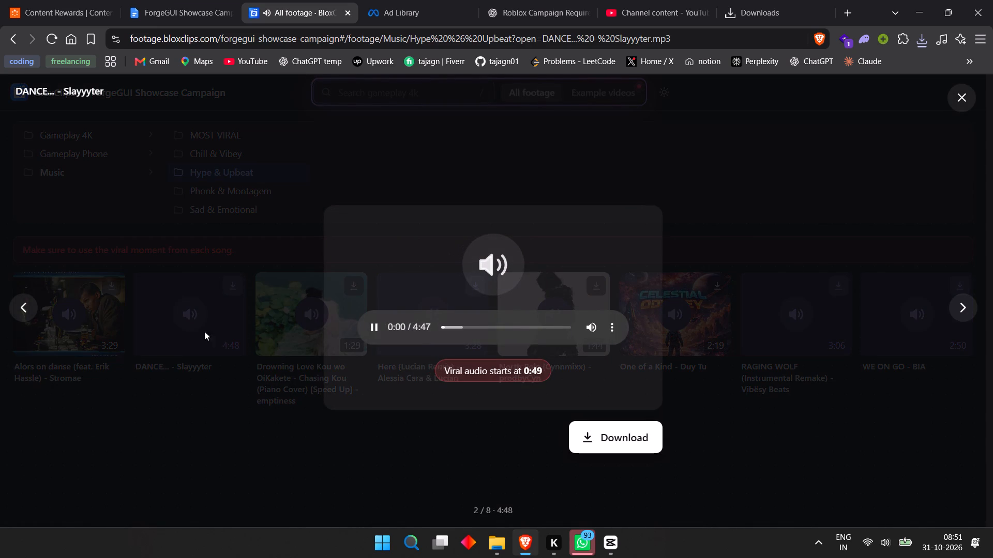
pyautogui.click(354, 426)
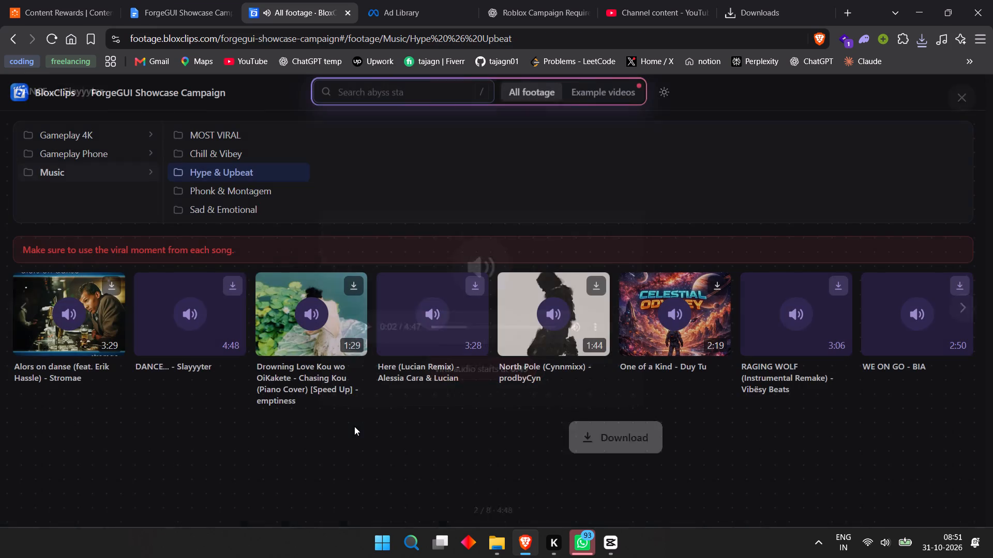
# Preview WE ON GO - BIA and save its MP3 to Downloads.
pyautogui.click(914, 348)
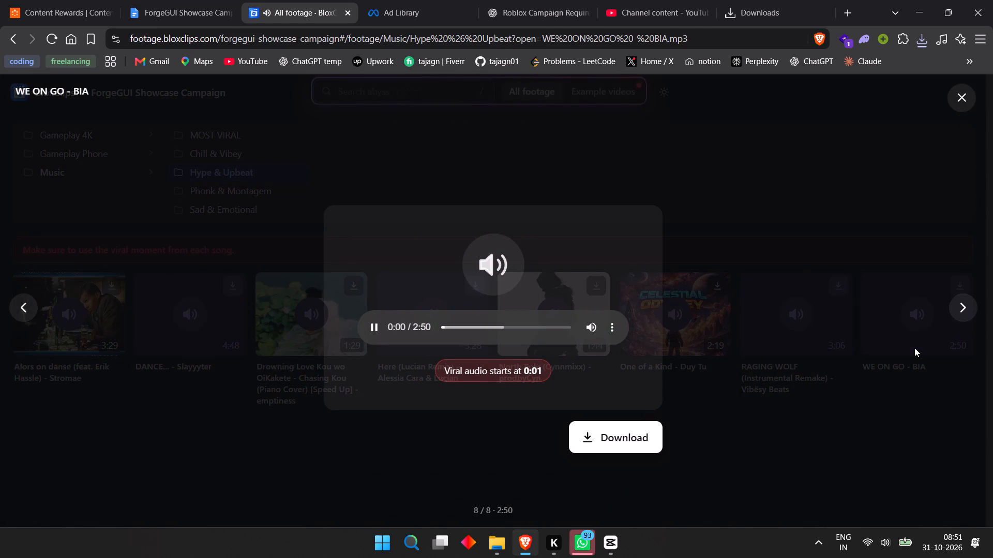
pyautogui.click(783, 424)
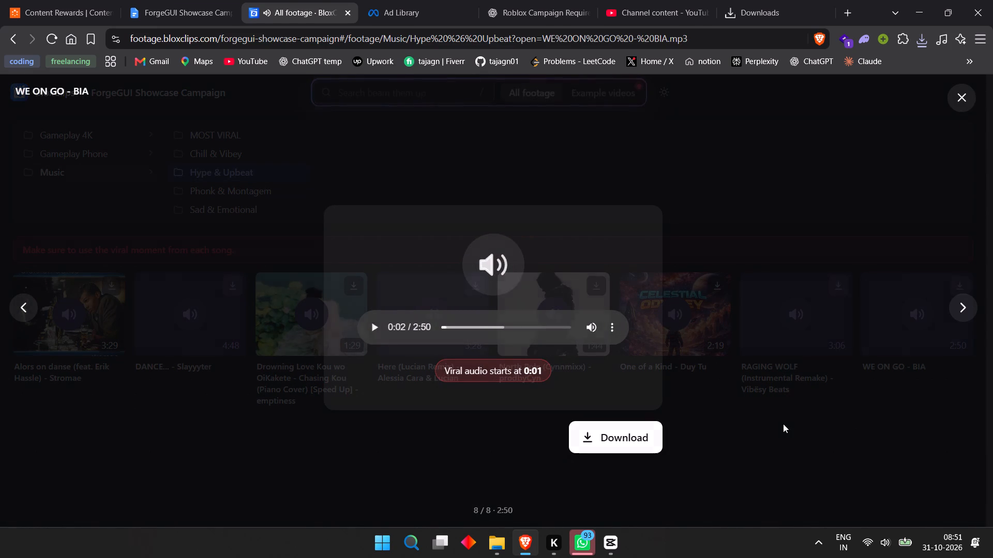
pyautogui.click(958, 289)
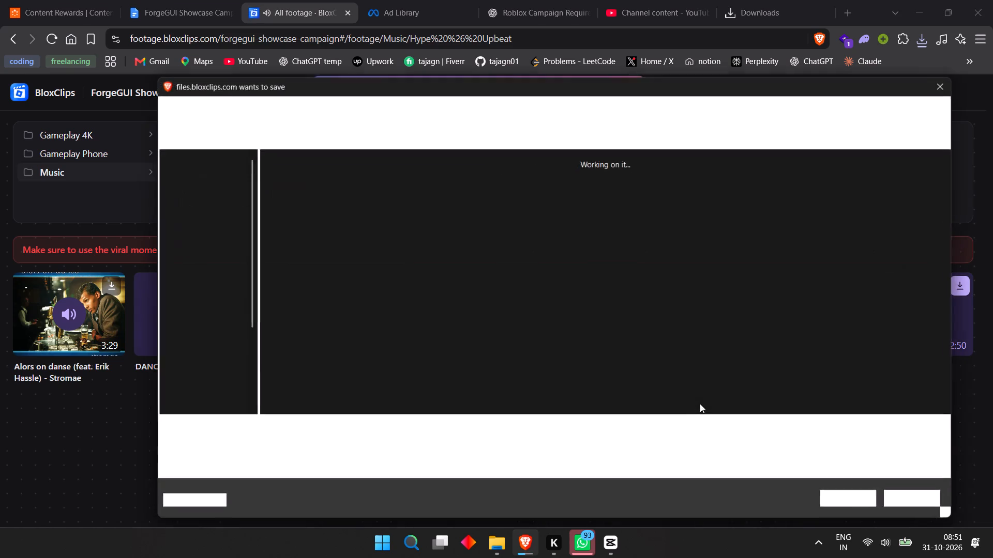
pyautogui.click(853, 501)
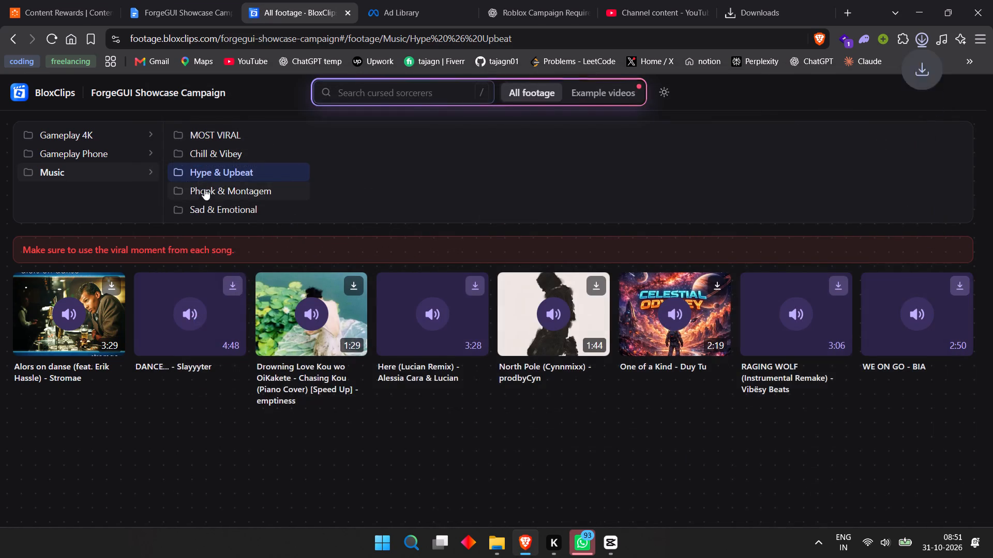
# Open the Phonk & Montagem music folder and preview Devil Eyes - ZODIVK.
pyautogui.click(207, 187)
pyautogui.click(69, 302)
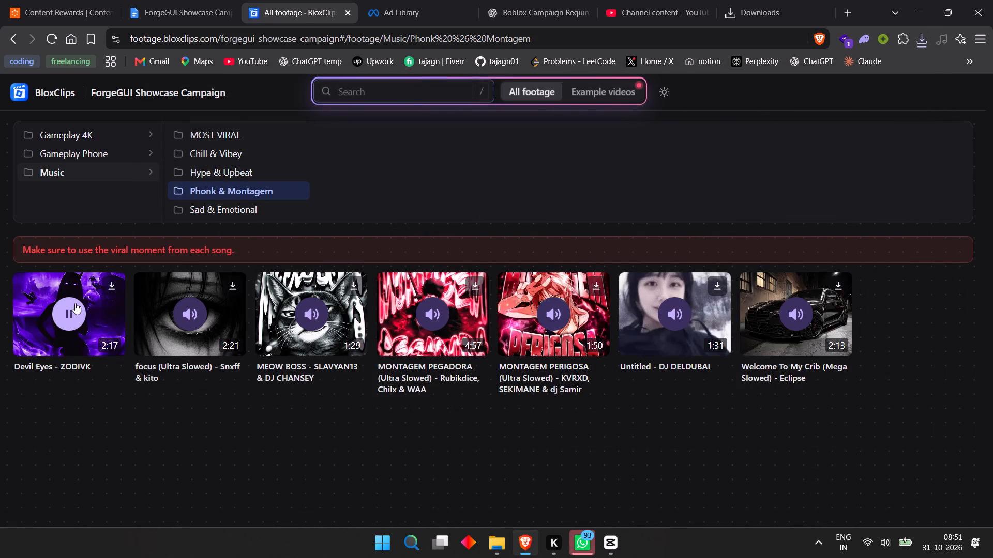
pyautogui.click(77, 312)
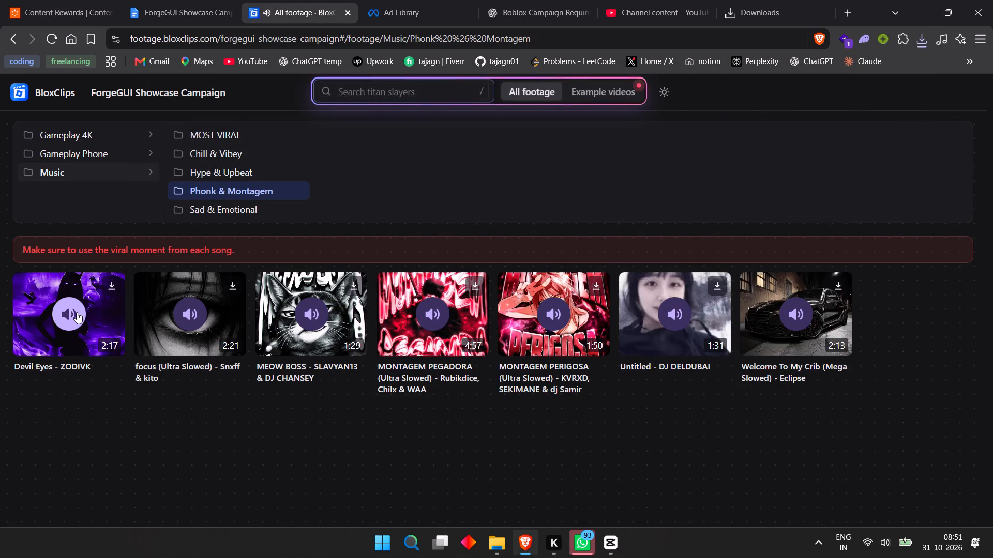
# Preview focus (Ultra Slowed) - Snxff & kito, save its MP3 to Downloads and close the preview.
pyautogui.click(165, 310)
pyautogui.click(369, 332)
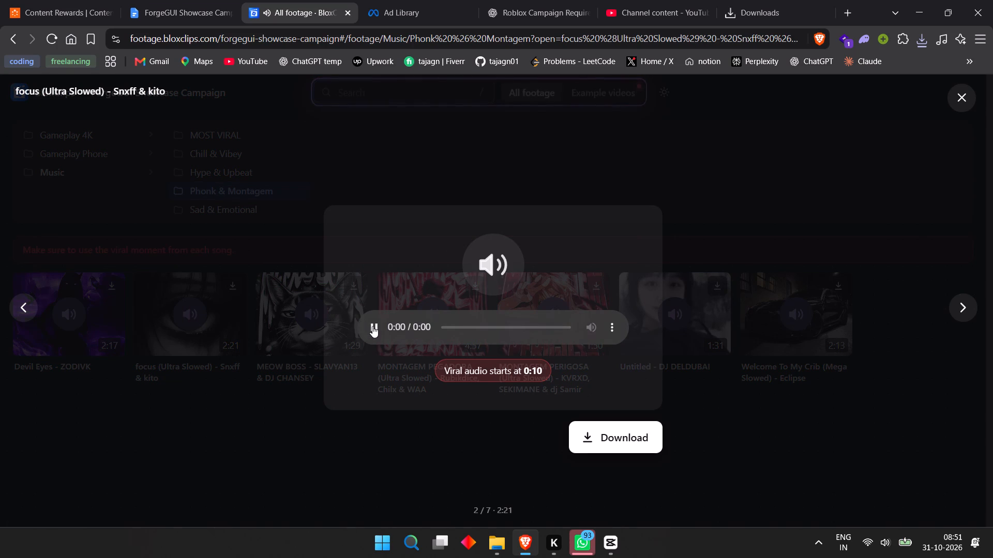
pyautogui.click(372, 326)
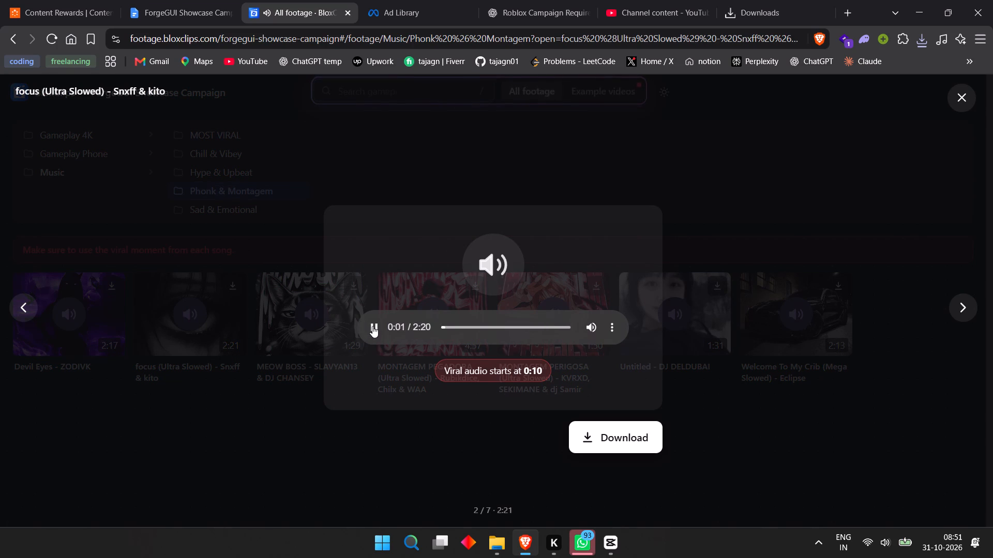
pyautogui.click(624, 439)
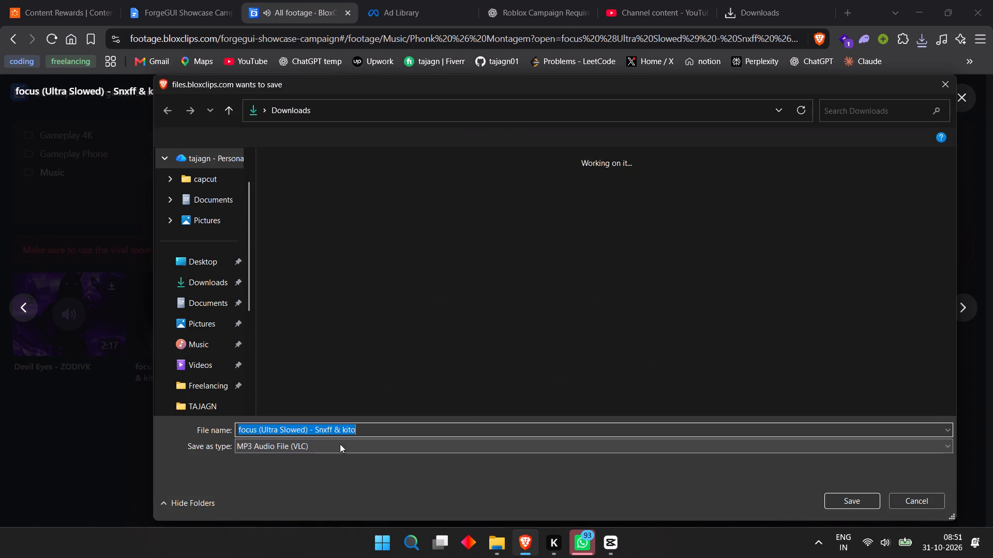
pyautogui.click(847, 504)
pyautogui.click(275, 426)
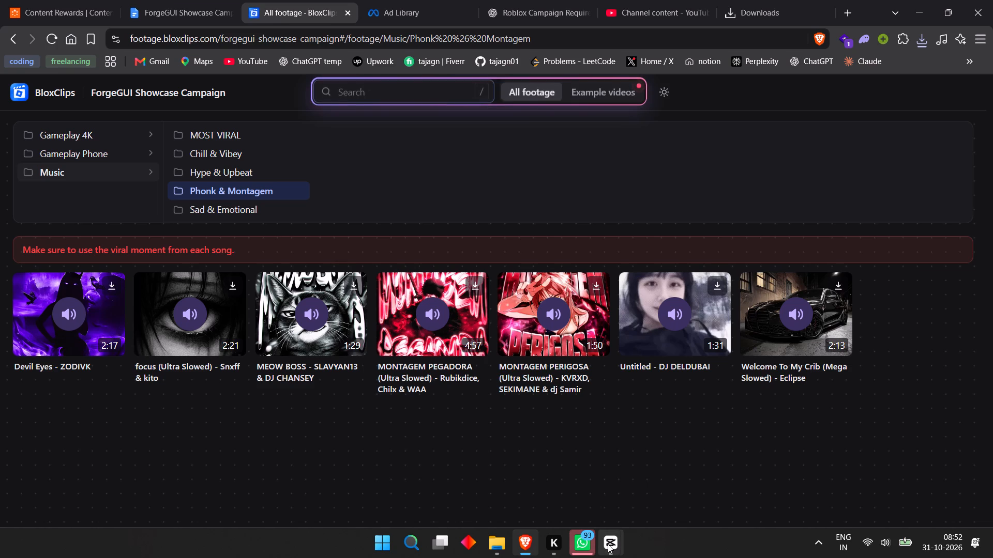
# Switch to CapCut and create a new project.
pyautogui.click(577, 427)
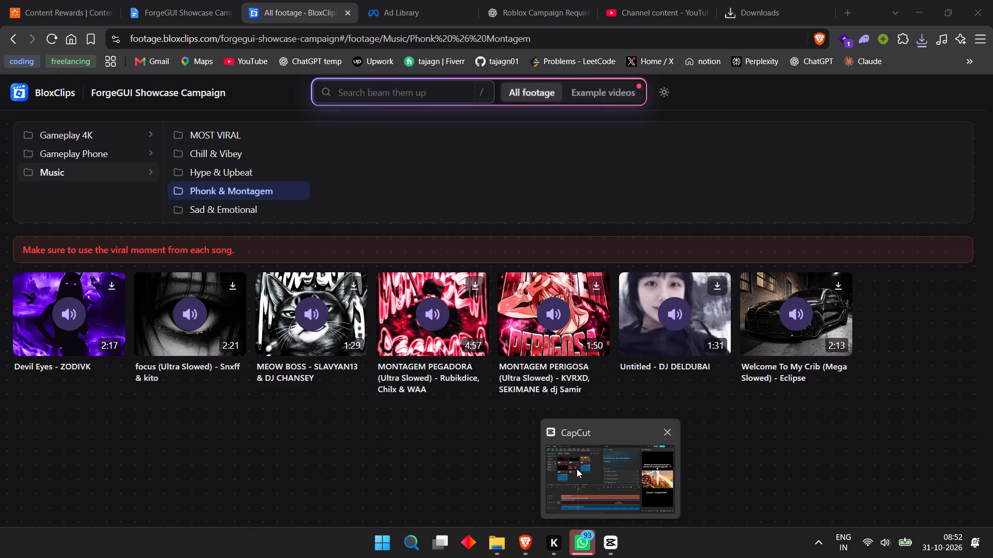
pyautogui.click(577, 471)
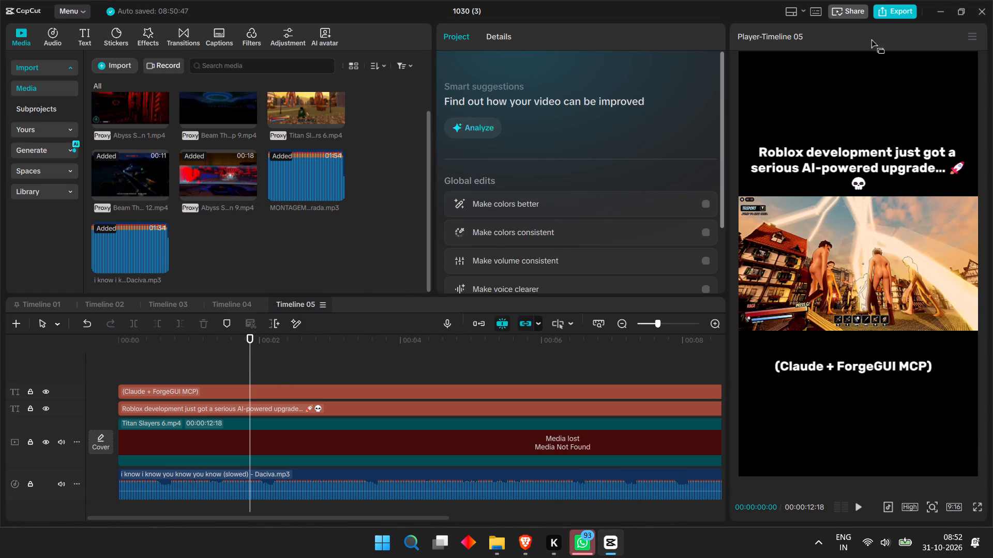
pyautogui.click(84, 13)
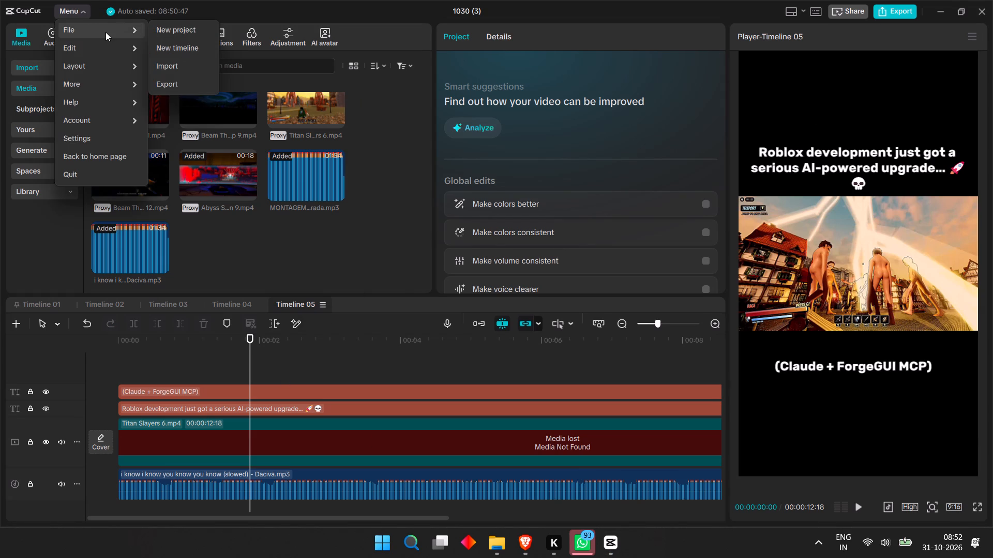
pyautogui.click(188, 27)
pyautogui.click(459, 310)
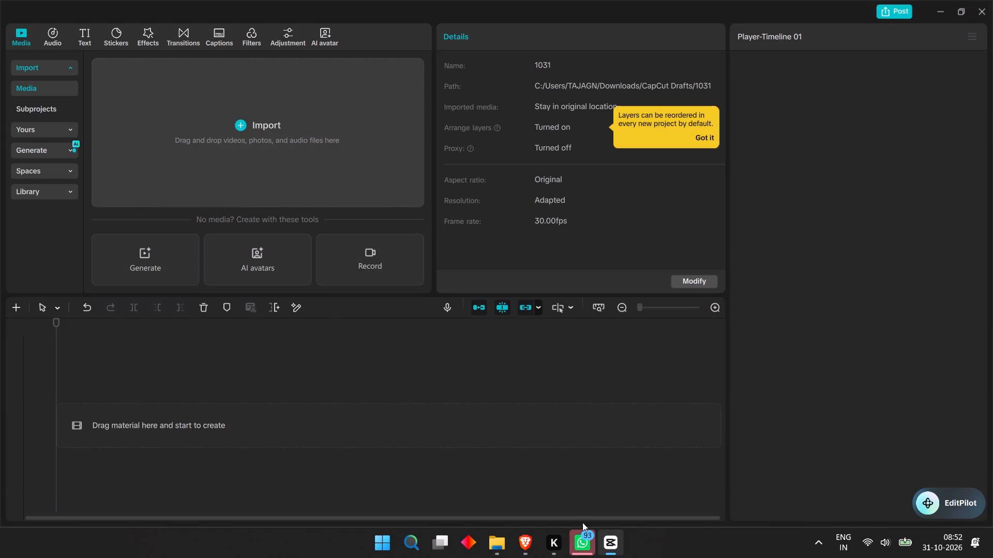
# Import all the Abyss Station clips, from Abyss Station 2 to Abyss Station 17, from Downloads into the new project.
pyautogui.click(246, 136)
pyautogui.click(263, 146)
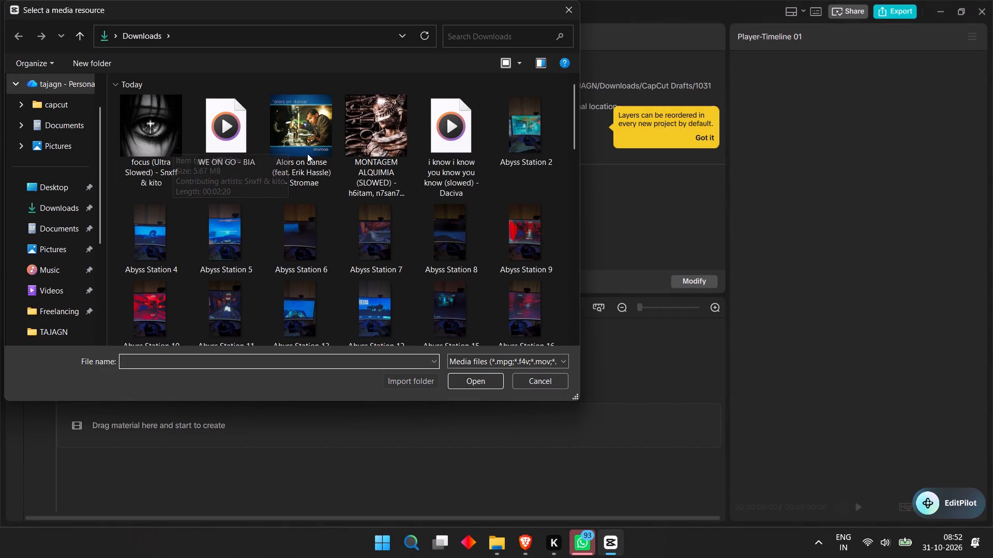
pyautogui.click(520, 131)
pyautogui.scroll(-2, 474, 223)
pyautogui.scroll(1, 478, 219)
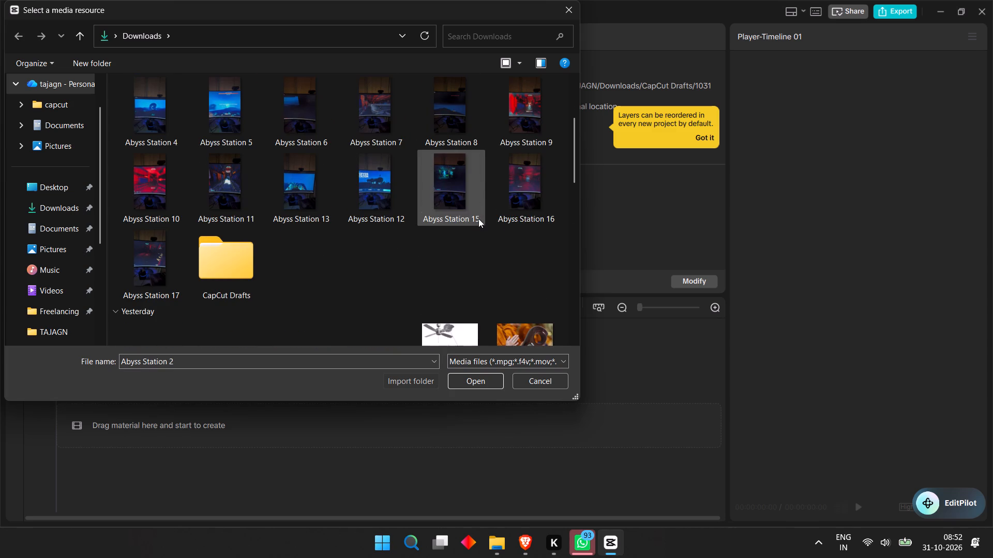
pyautogui.keyDown('shift'); pyautogui.click(146, 246); pyautogui.keyUp('shift')
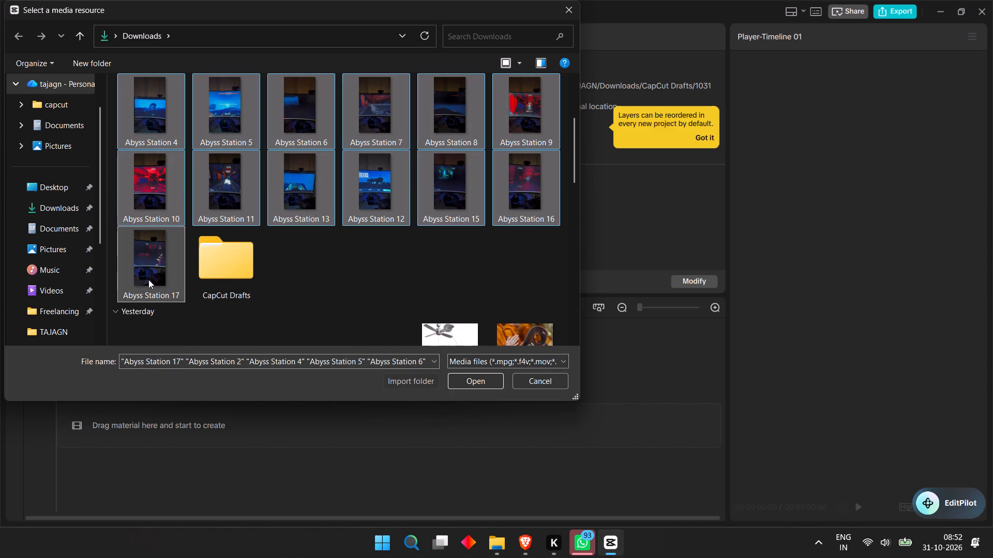
pyautogui.click(478, 387)
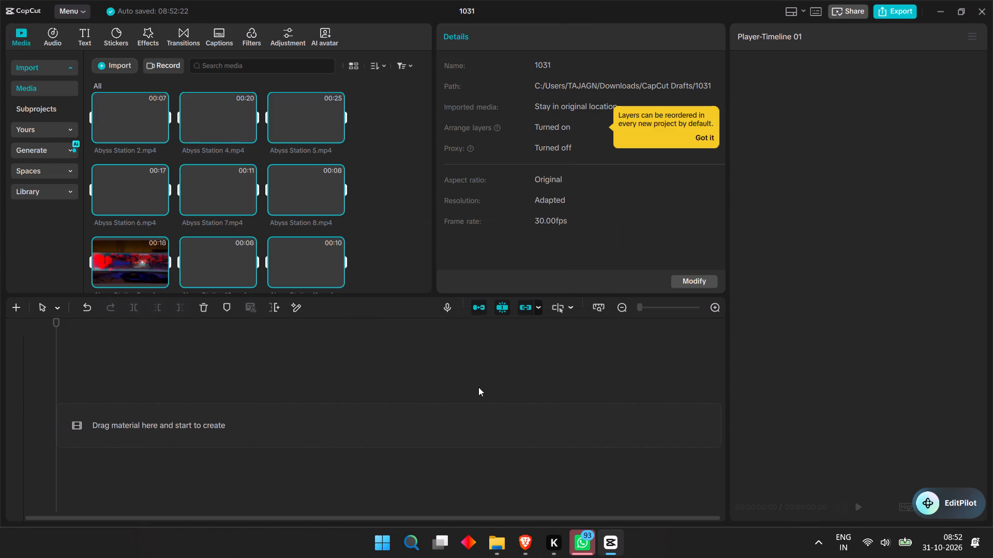
pyautogui.scroll(-9, 209, 144)
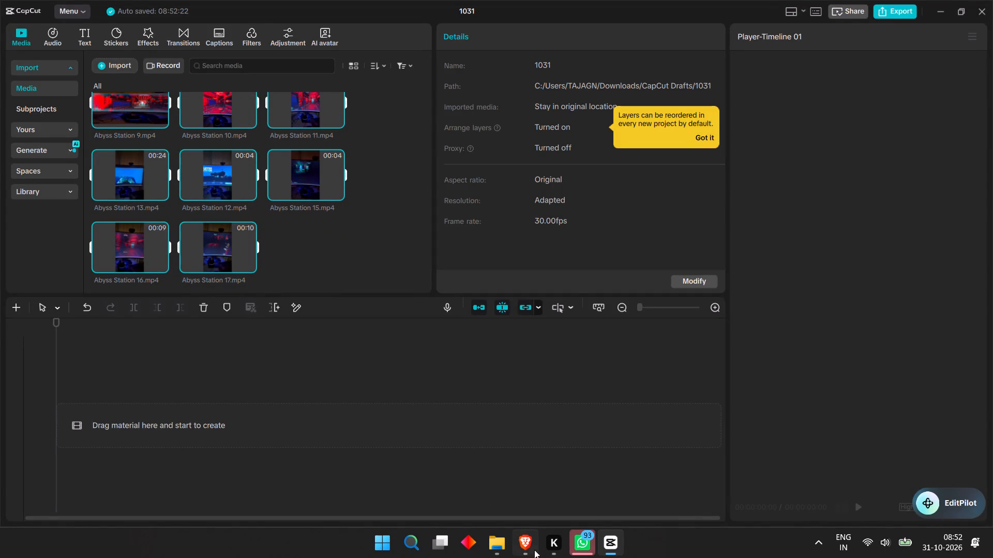
pyautogui.click(531, 552)
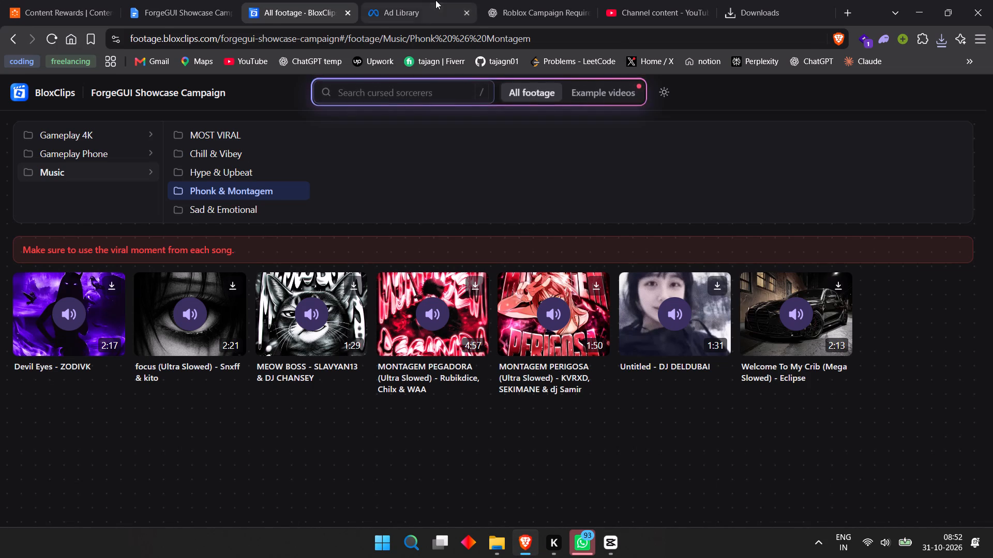
pyautogui.click(435, 0)
pyautogui.click(493, 0)
pyautogui.scroll(-8, 472, 393)
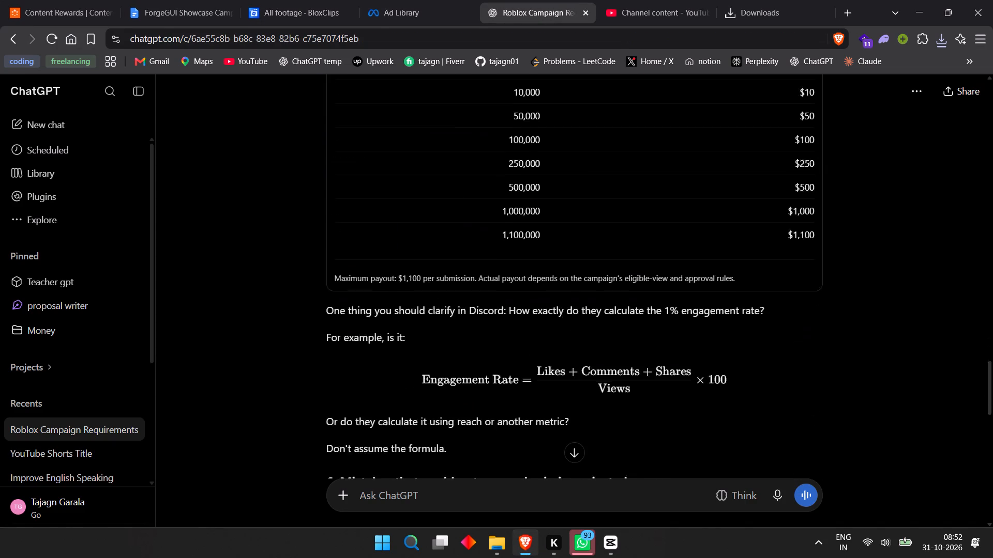
pyautogui.scroll(-11, 474, 363)
pyautogui.scroll(5, 477, 359)
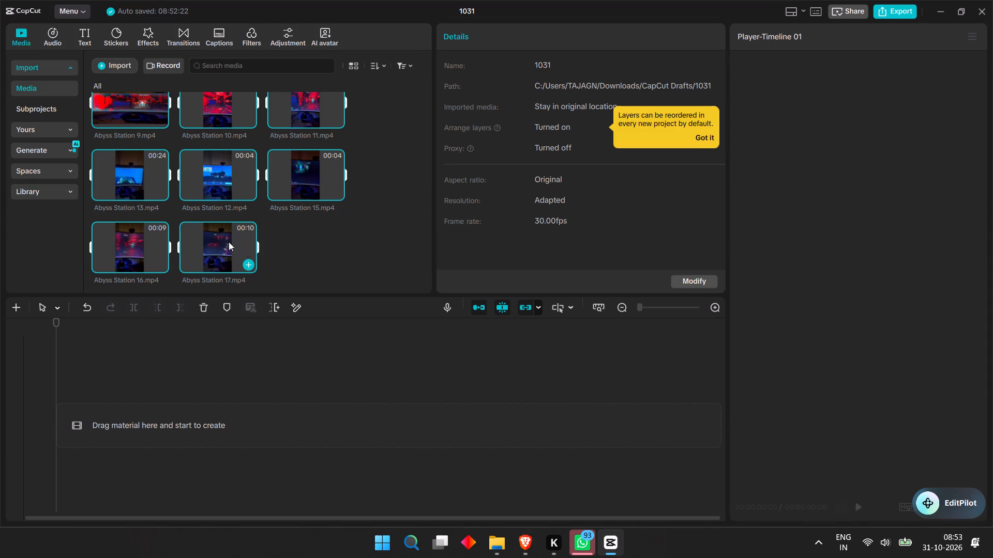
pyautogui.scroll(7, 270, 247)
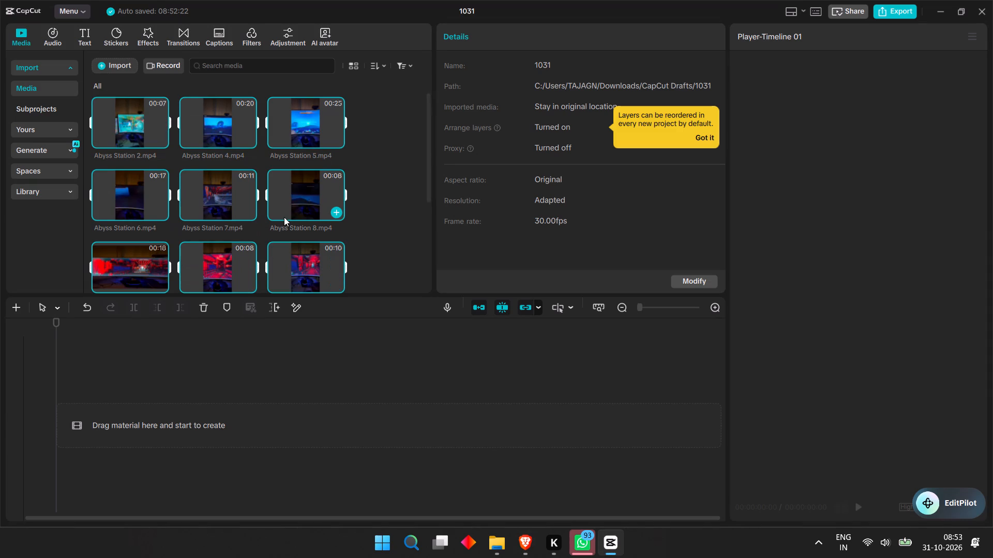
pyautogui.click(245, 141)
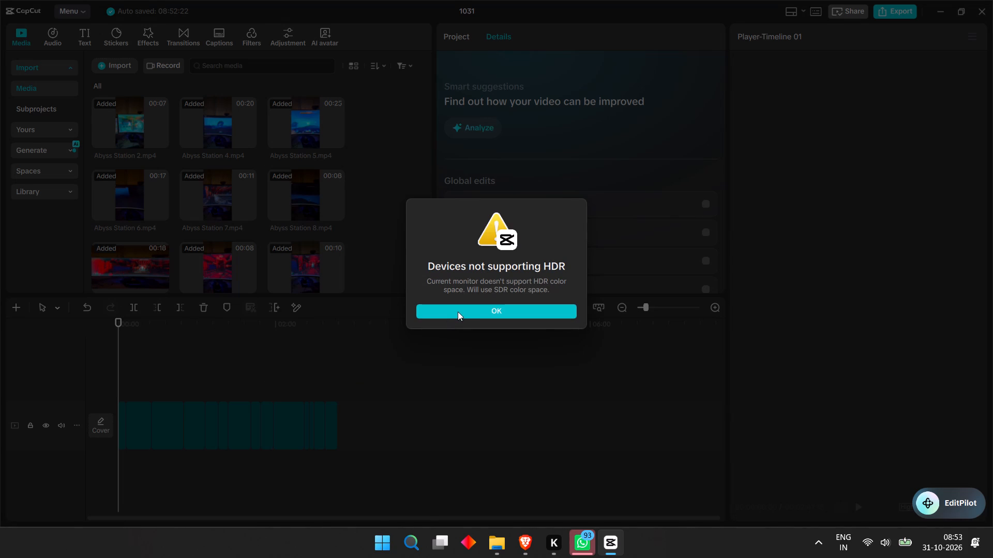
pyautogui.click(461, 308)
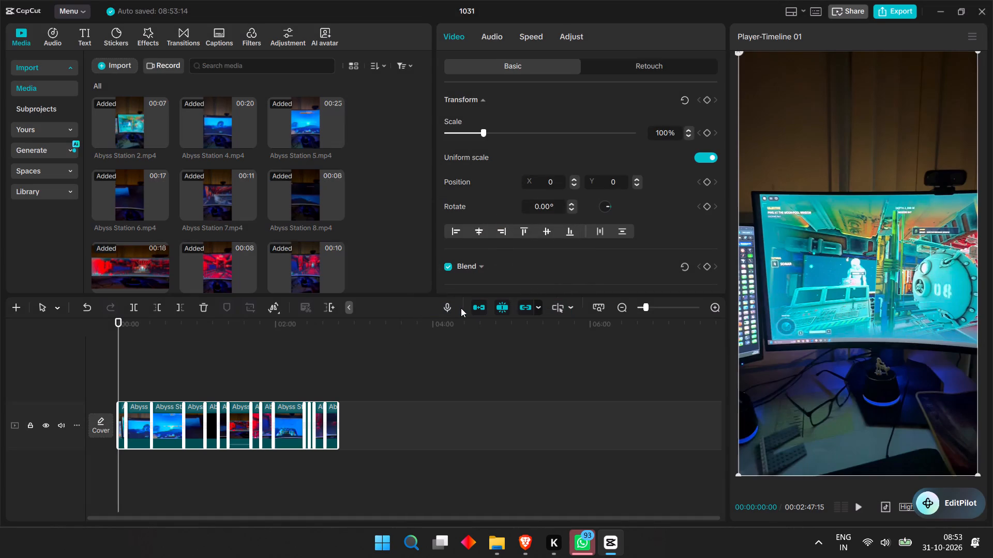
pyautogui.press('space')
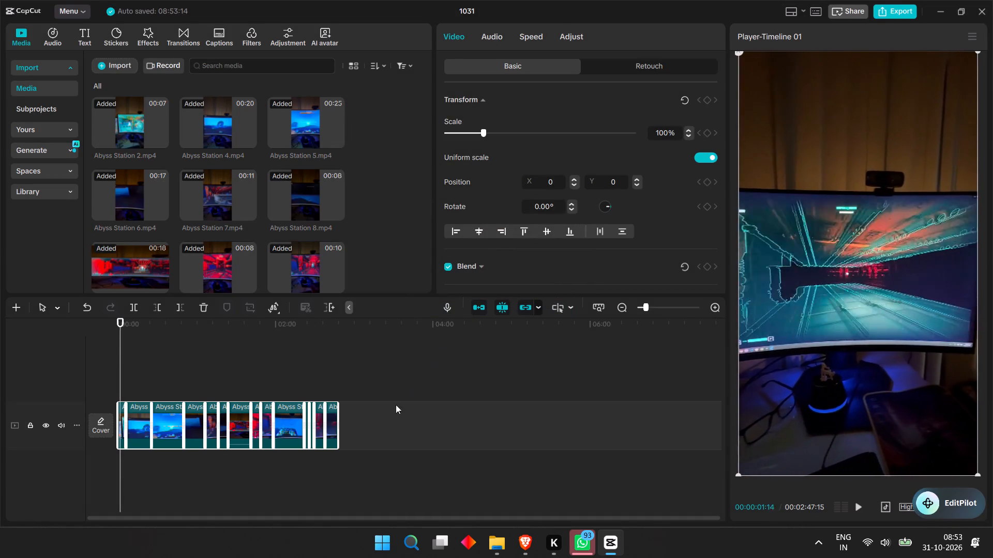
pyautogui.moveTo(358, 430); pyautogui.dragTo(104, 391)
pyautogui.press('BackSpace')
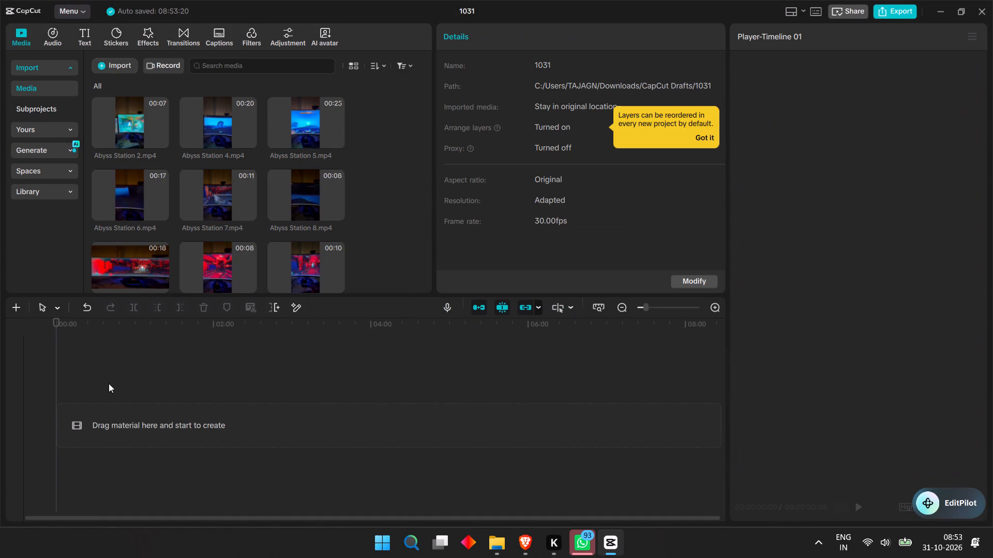
# Place Abyss Station 4 at the start of the empty timeline.
pyautogui.moveTo(228, 126); pyautogui.dragTo(134, 421)
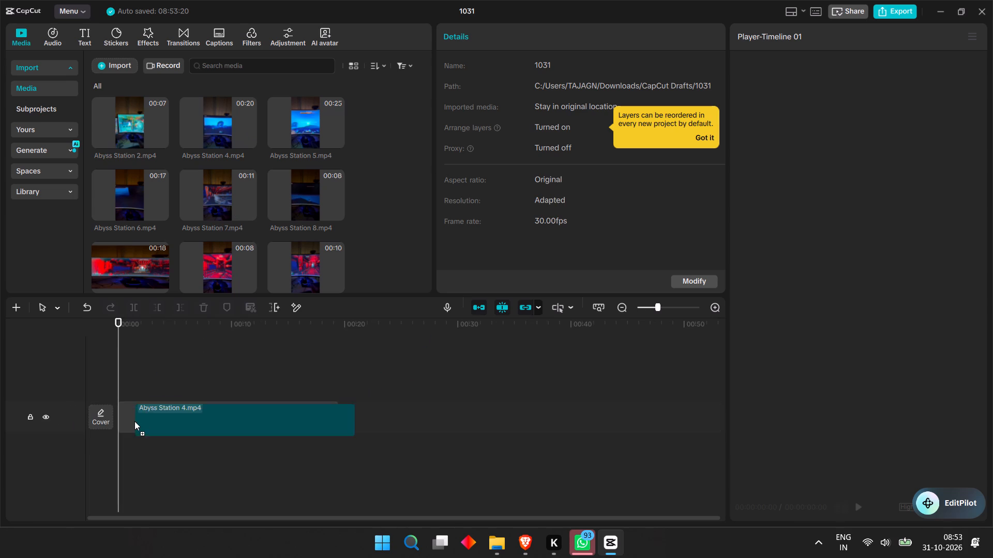
pyautogui.moveTo(134, 421); pyautogui.dragTo(133, 421)
# Play through the Abyss Station 4 clip to examine its key moments and return the playhead to the start.
pyautogui.press('space')
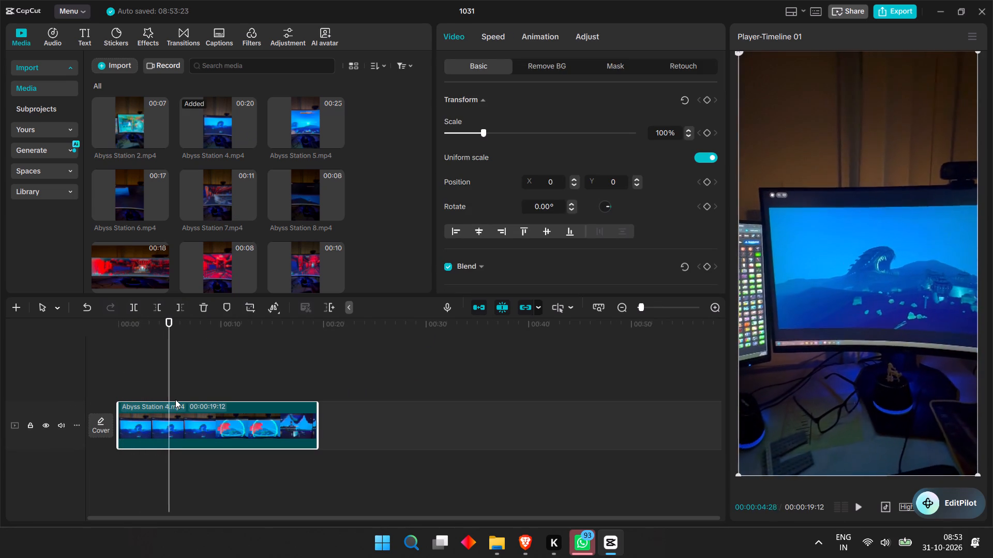
pyautogui.click(858, 509)
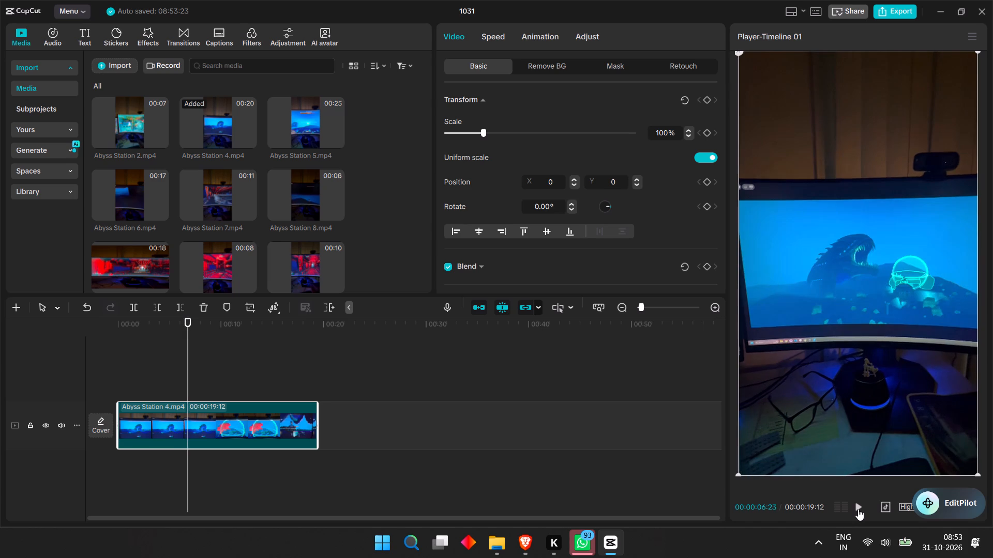
pyautogui.click(858, 509)
pyautogui.press('space')
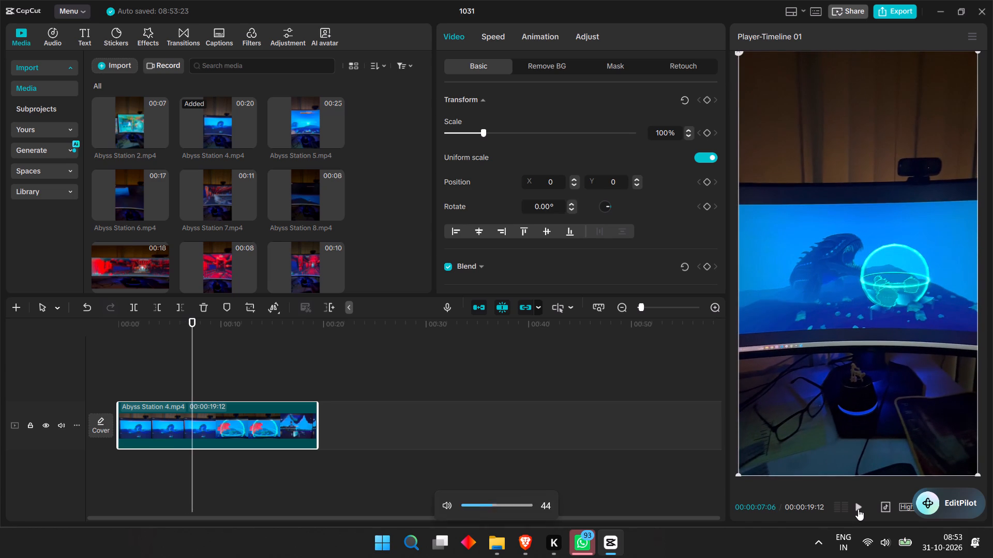
pyautogui.press('space')
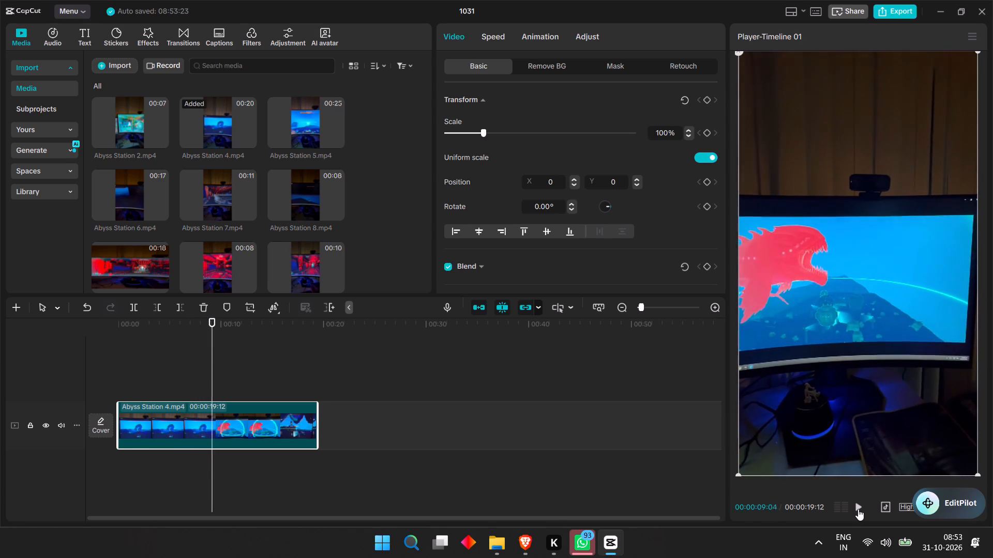
pyautogui.press('space')
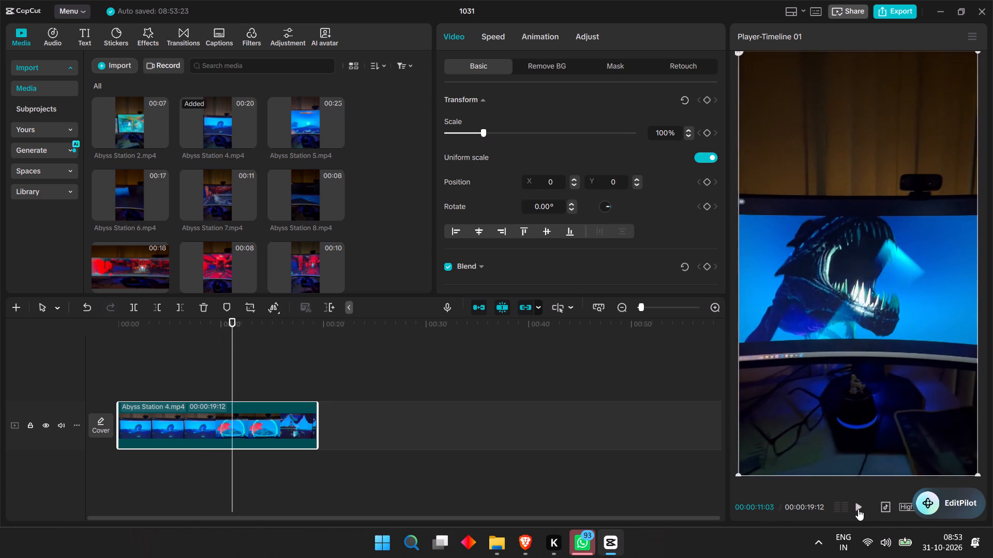
pyautogui.press('space')
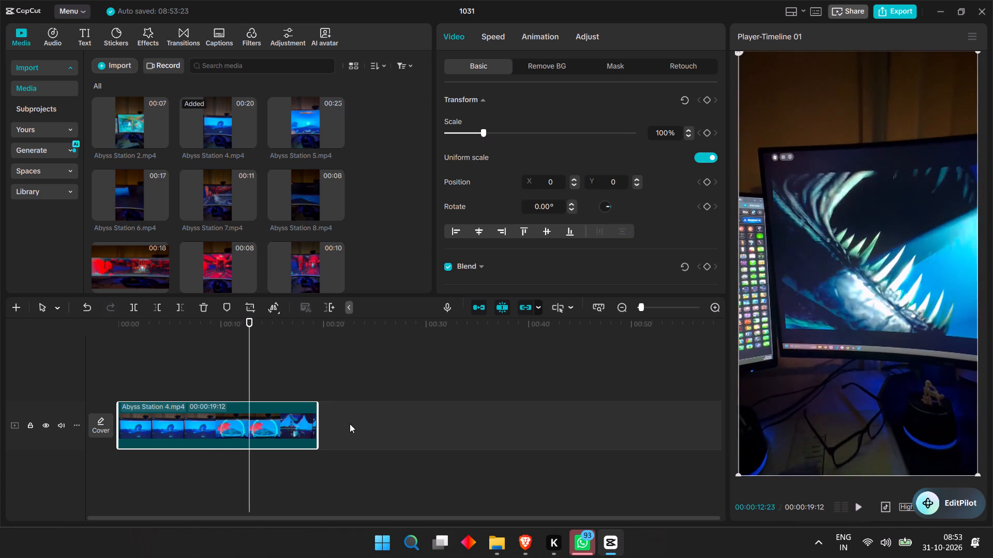
pyautogui.press('space')
pyautogui.moveTo(254, 335); pyautogui.dragTo(97, 352)
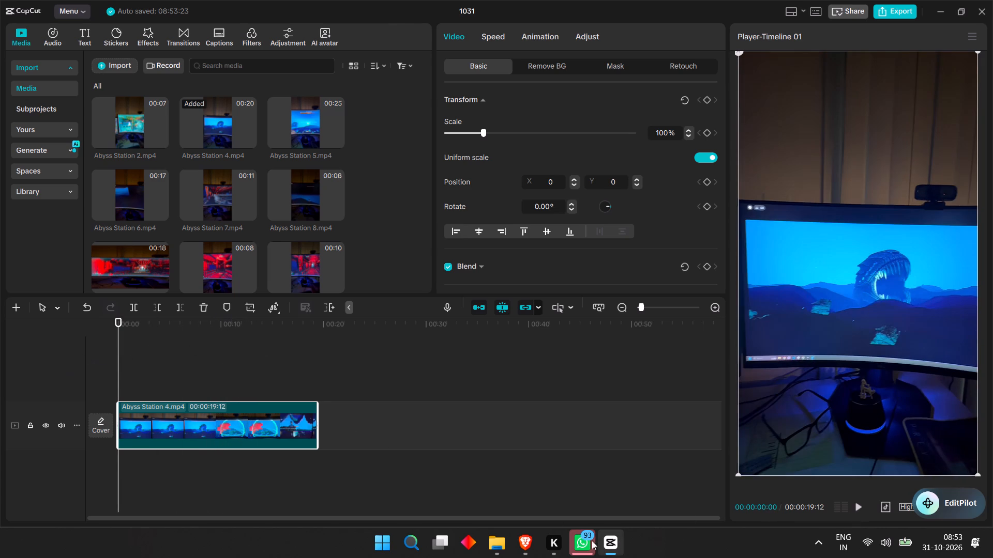
# Switch to the browser and open the Example Uploads page from the ForgeGUI Showcase Campaign Guide.
pyautogui.click(537, 541)
pyautogui.click(154, 0)
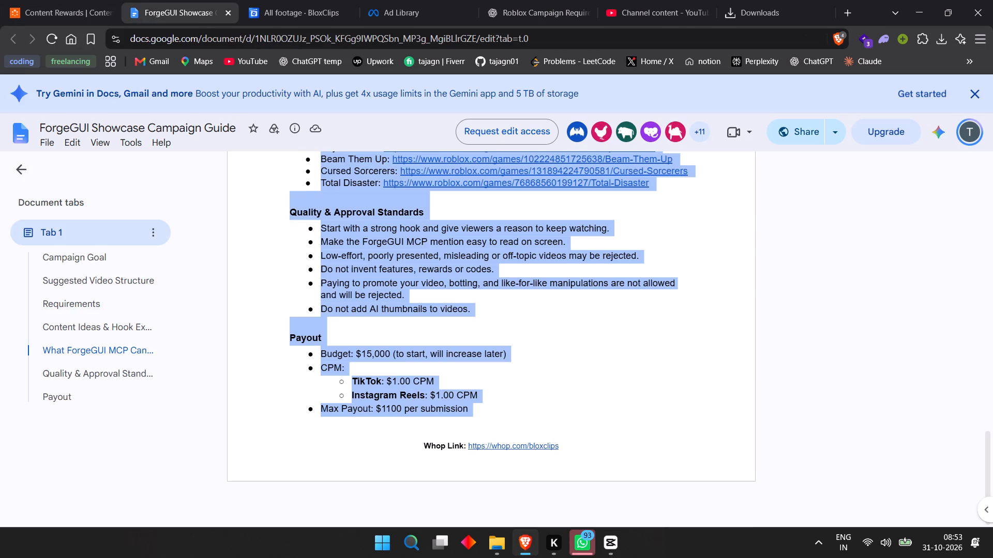
pyautogui.scroll(20, 430, 234)
pyautogui.scroll(4, 430, 234)
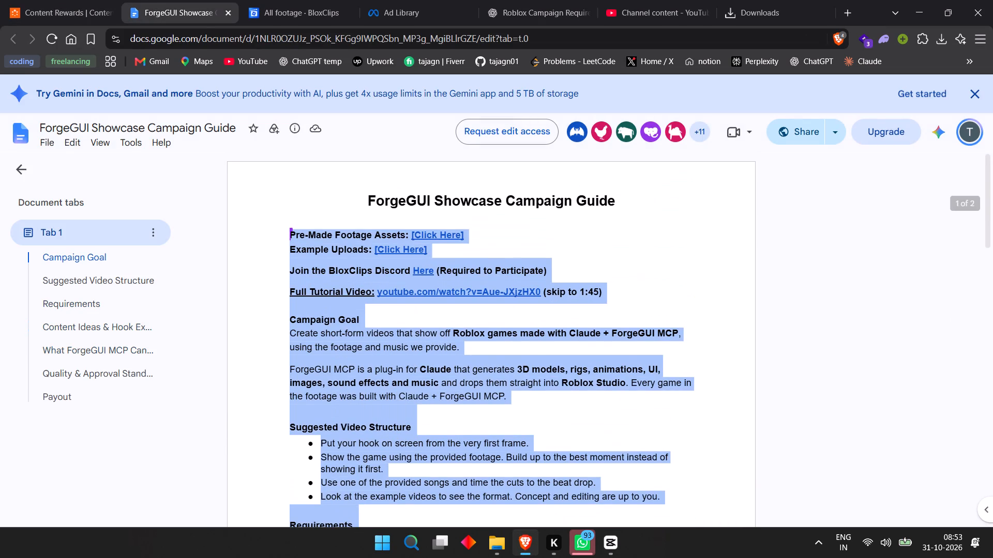
pyautogui.click(497, 234)
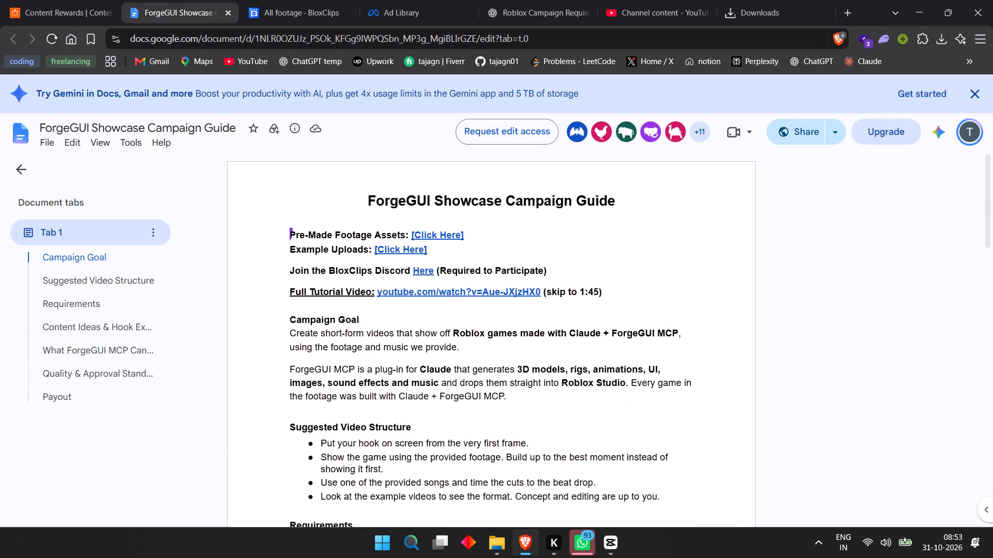
pyautogui.click(403, 252)
pyautogui.click(429, 273)
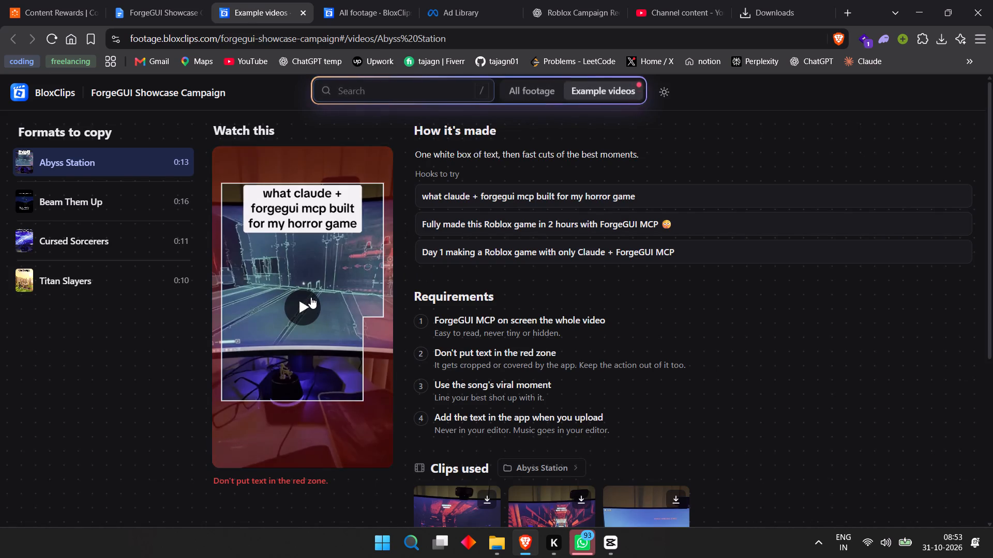
# Preview the Abyss Station example video and the Abyss Station 11 clip used in it, closing each preview.
pyautogui.click(311, 297)
pyautogui.click(311, 297)
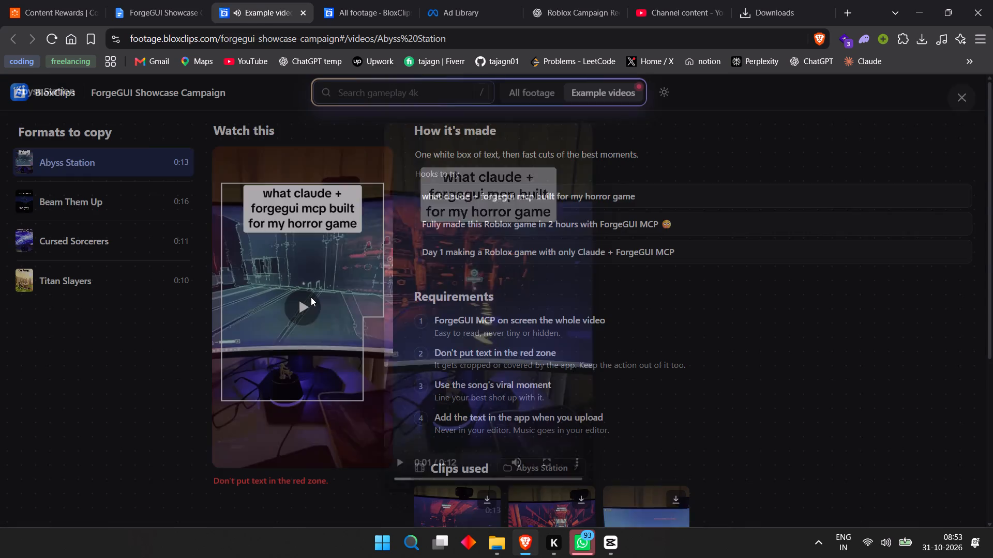
pyautogui.scroll(-4, 544, 319)
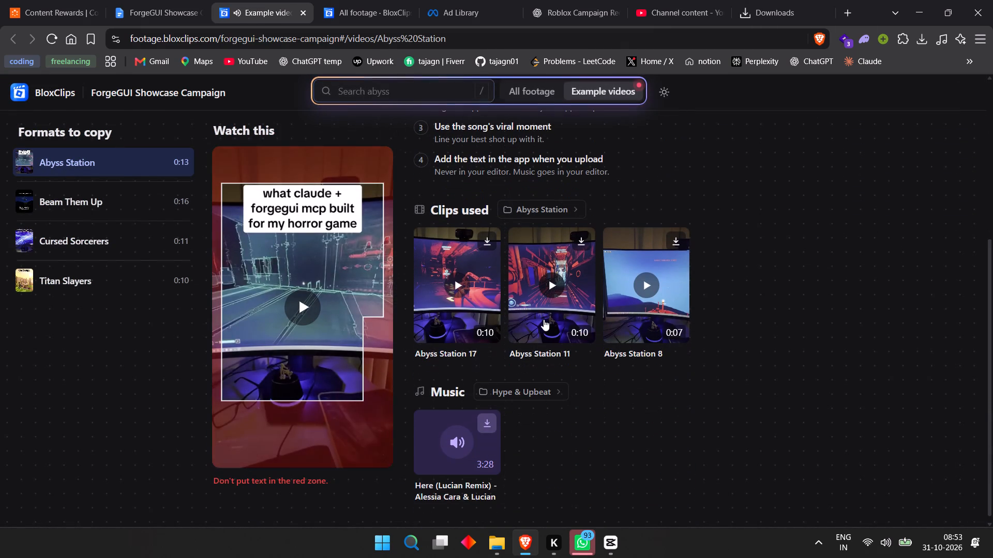
pyautogui.click(555, 289)
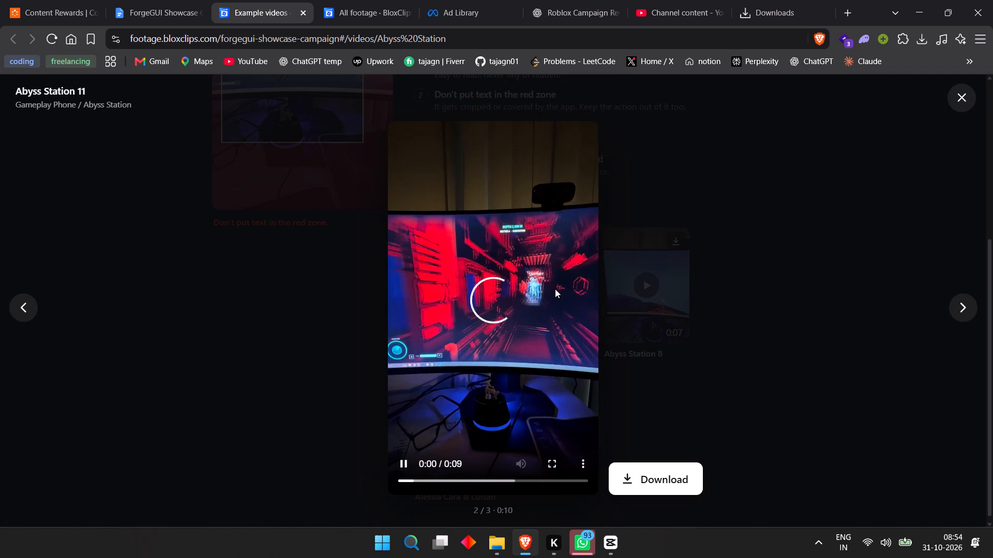
pyautogui.click(672, 234)
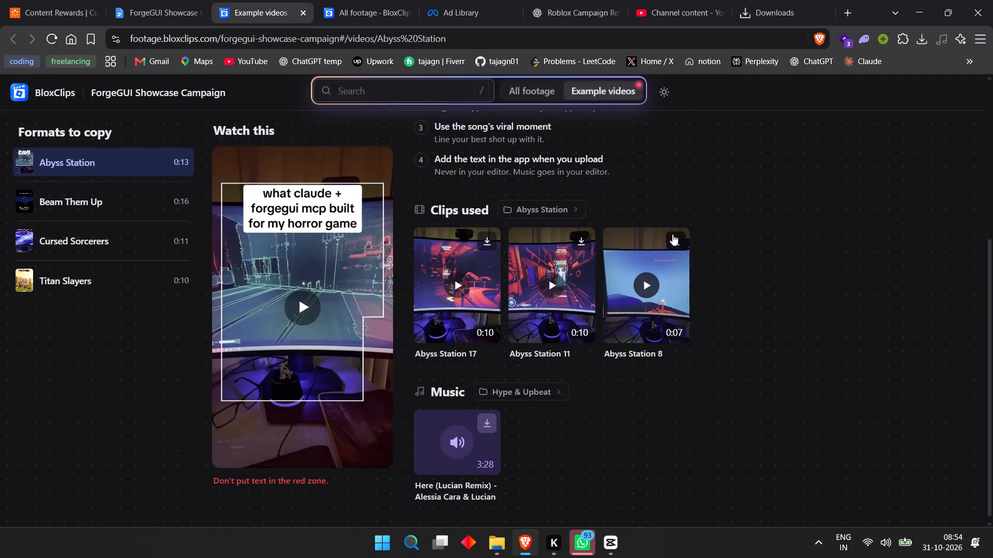
# Listen to the example's music track, Here (Lucian Remix) - Alessia Cara & Lucian, and stop playback.
pyautogui.scroll(-3, 558, 312)
pyautogui.click(463, 435)
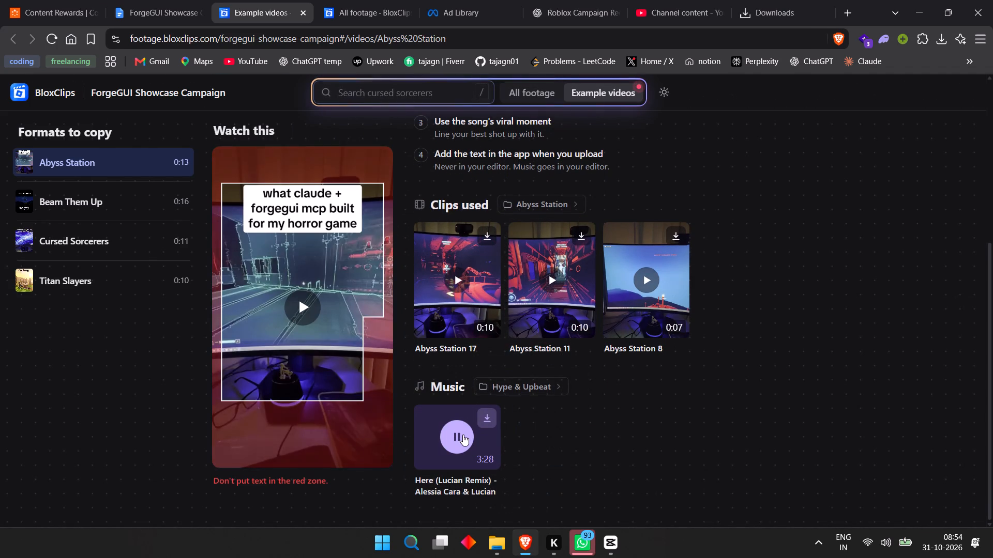
pyautogui.click(463, 435)
pyautogui.click(463, 435)
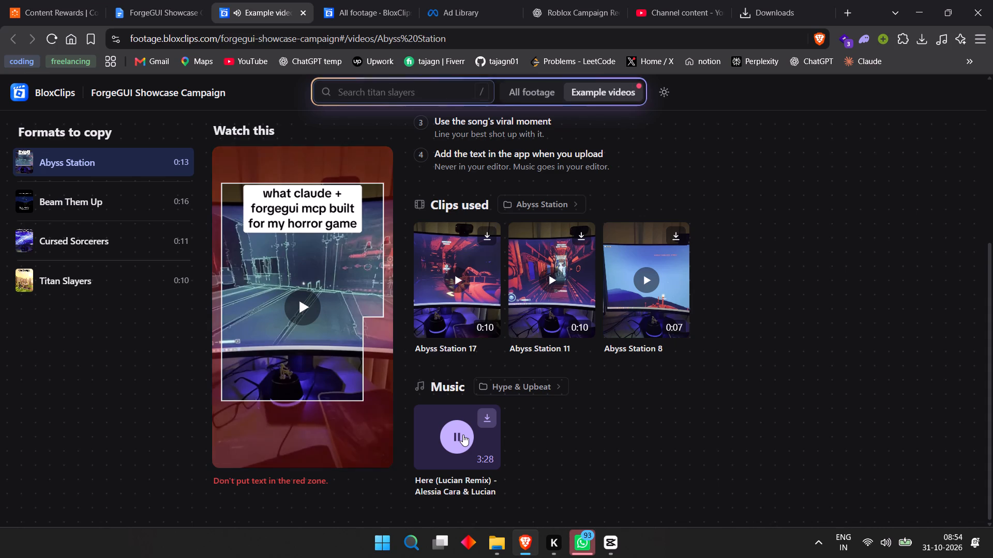
pyautogui.click(463, 435)
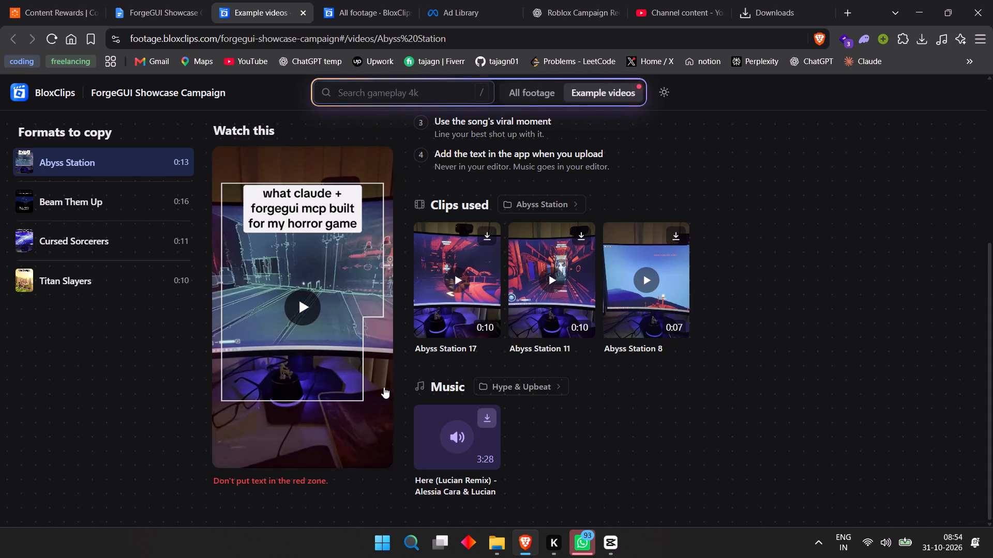
# Switch back to the CapCut project.
pyautogui.click(607, 543)
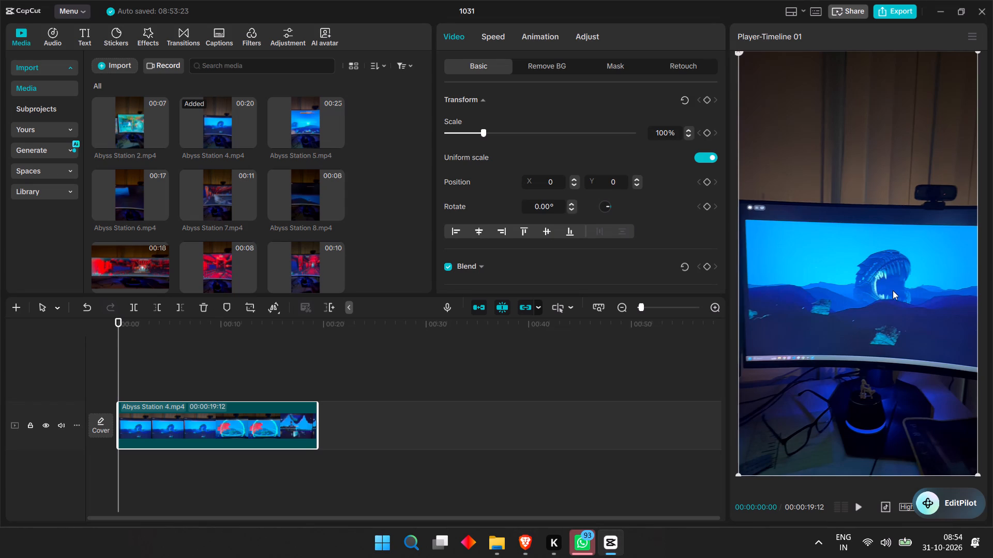
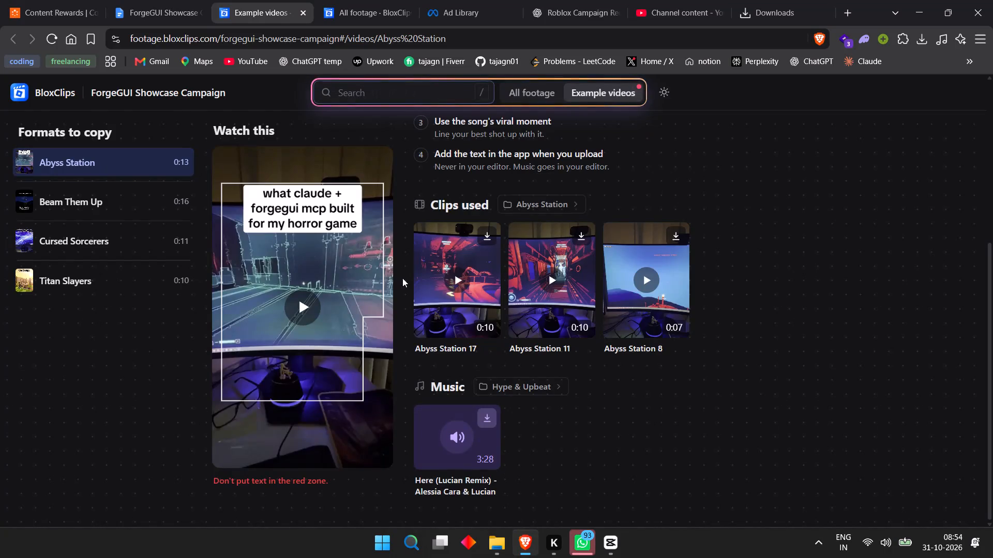
# Copy the hook "BRO WHAT IS THIS ROBLOX GAME 💀" from the Roblox campaign conversation in ChatGPT.
pyautogui.click(352, 0)
pyautogui.click(435, 0)
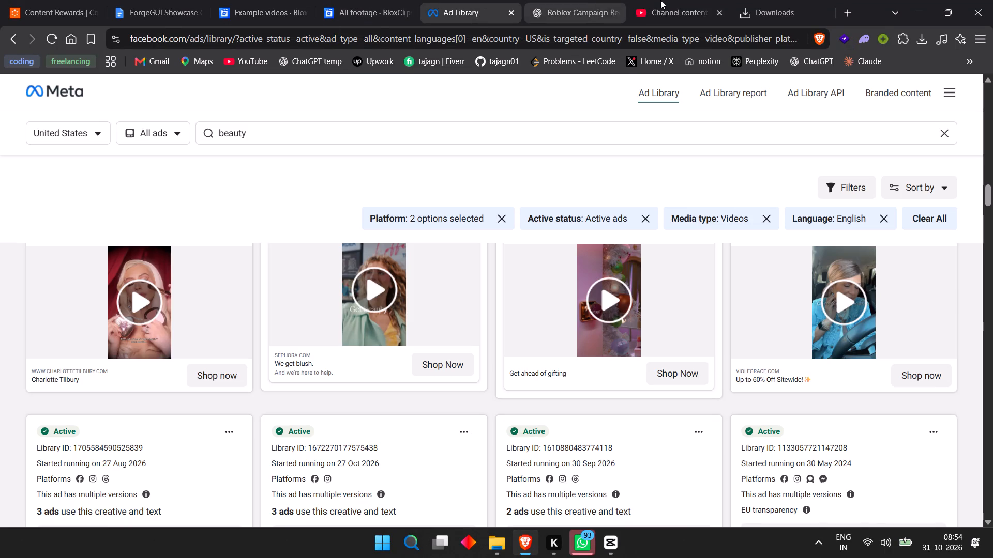
pyautogui.click(578, 0)
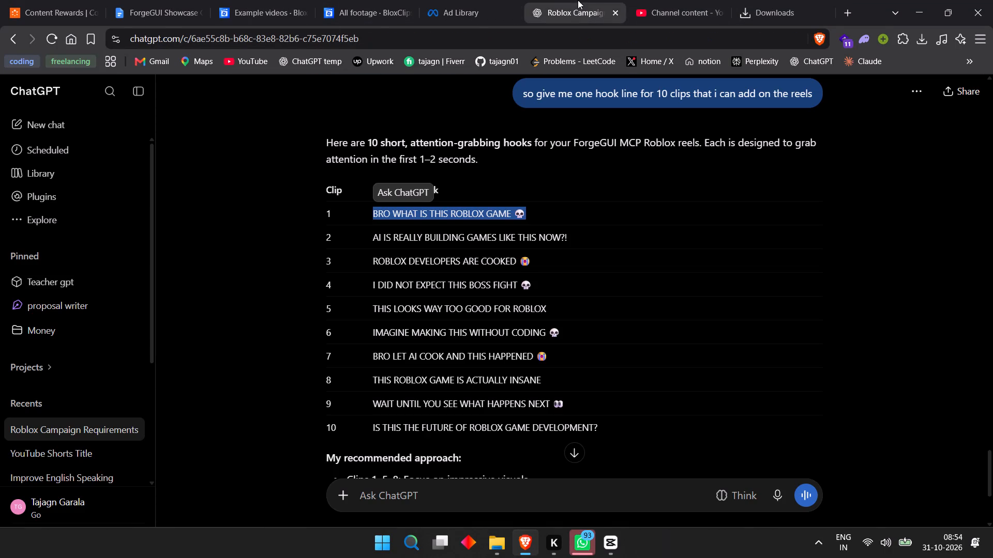
pyautogui.hotkey('ctrl', 'c')
# Switch to CapCut and add the text "BRO WHAT IS THIS ROBLOX GAME 💀", spanning the whole Abyss Station 4 clip.
pyautogui.click(618, 550)
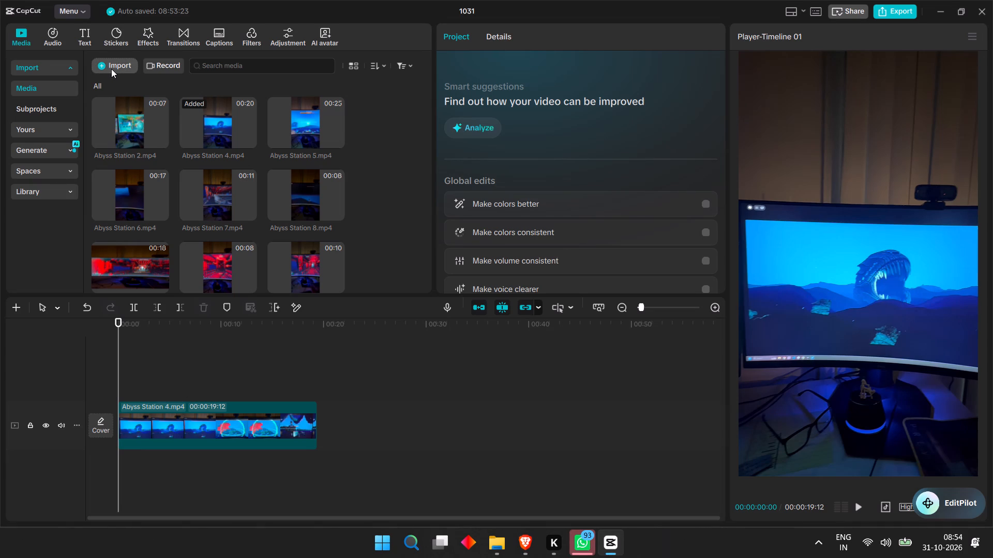
pyautogui.click(82, 31)
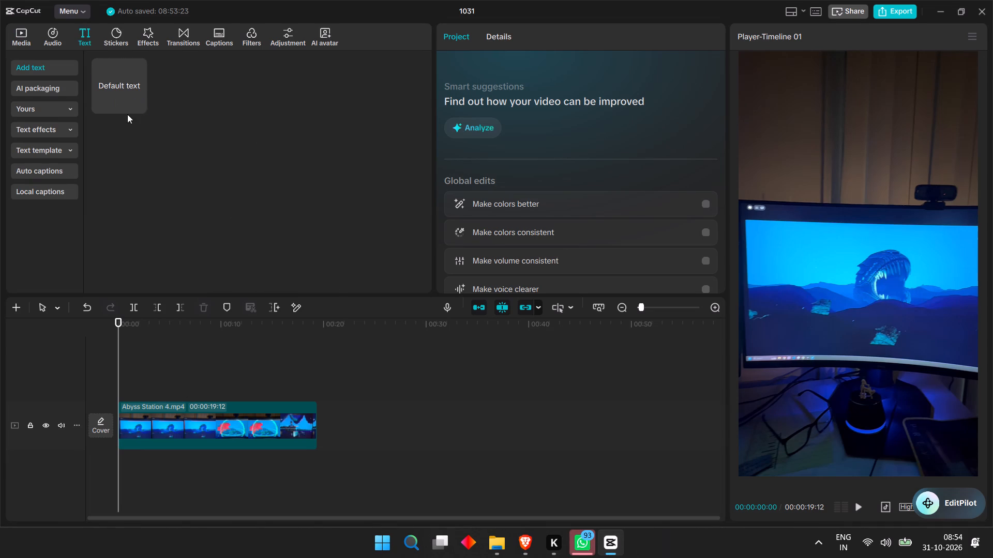
pyautogui.click(141, 104)
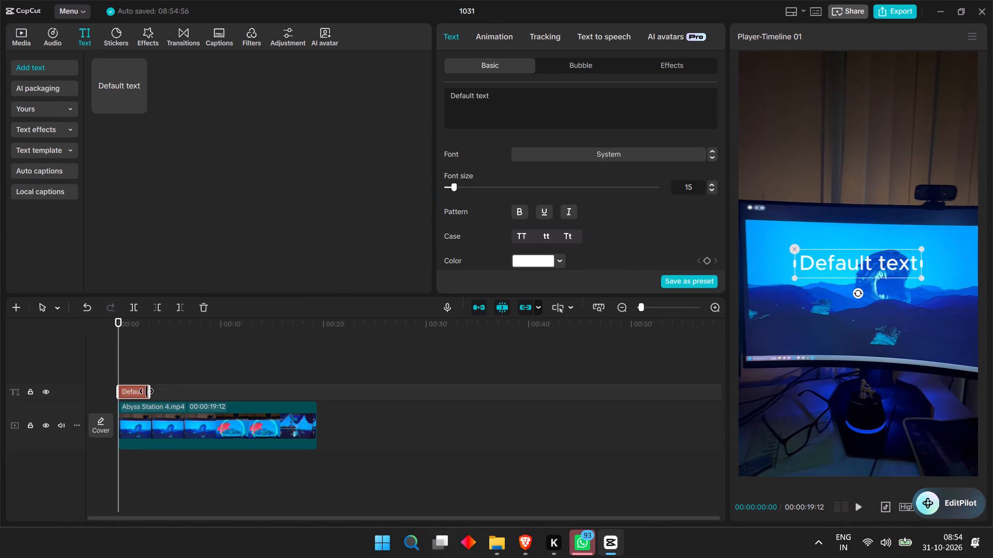
pyautogui.moveTo(148, 391); pyautogui.dragTo(318, 394)
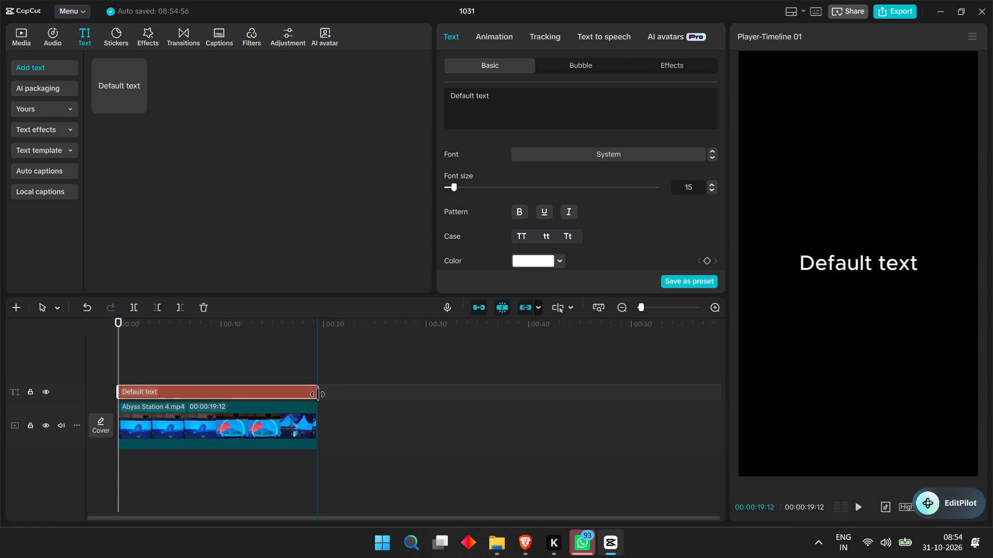
pyautogui.moveTo(318, 394); pyautogui.dragTo(315, 396)
pyautogui.moveTo(507, 96); pyautogui.dragTo(403, 90)
pyautogui.hotkey('ctrl', 'v')
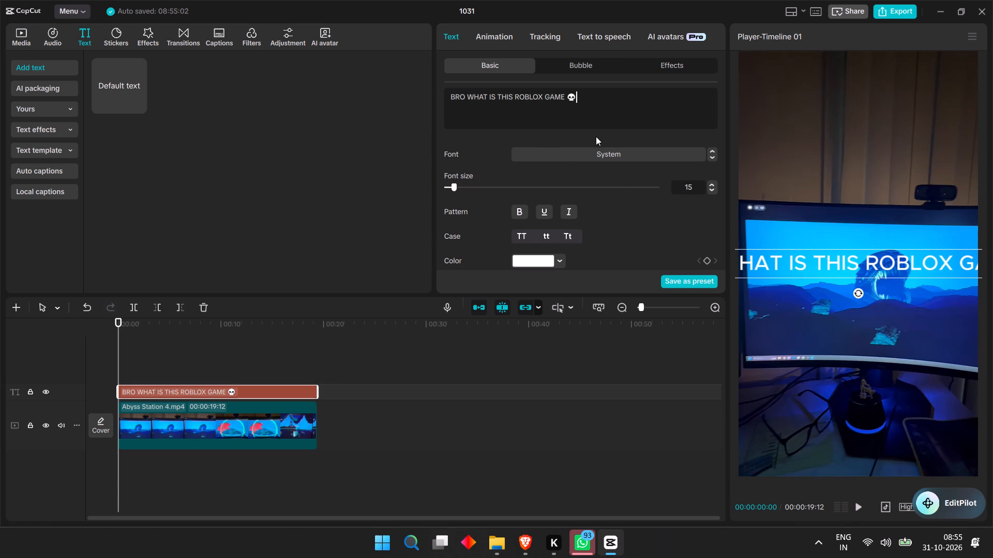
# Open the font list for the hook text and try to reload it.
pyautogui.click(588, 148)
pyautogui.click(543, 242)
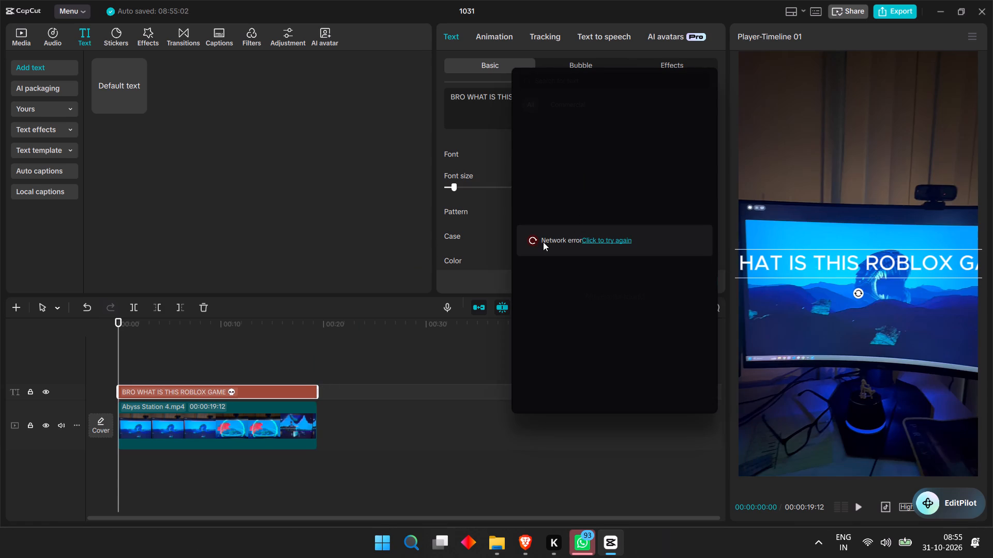
pyautogui.click(977, 7)
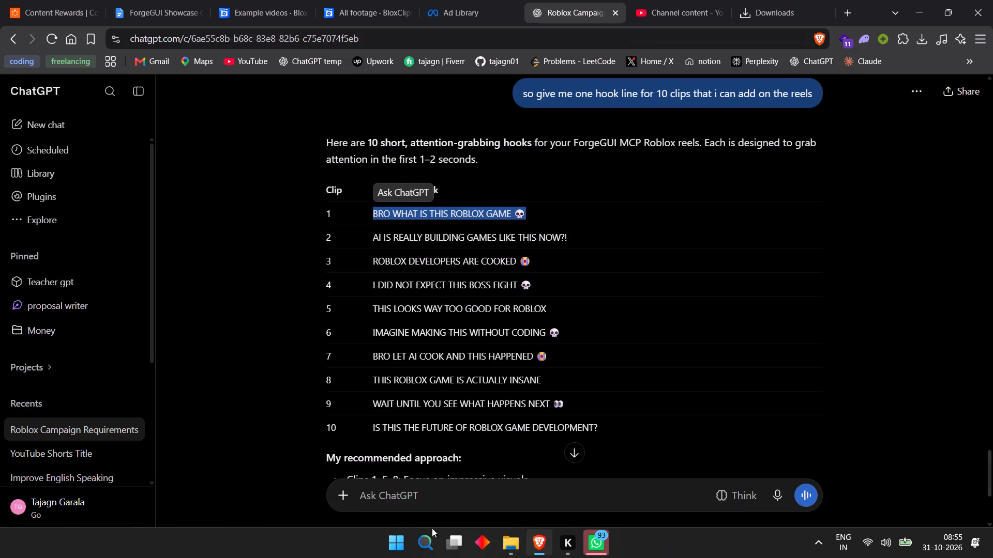
pyautogui.click(405, 547)
pyautogui.click(377, 545)
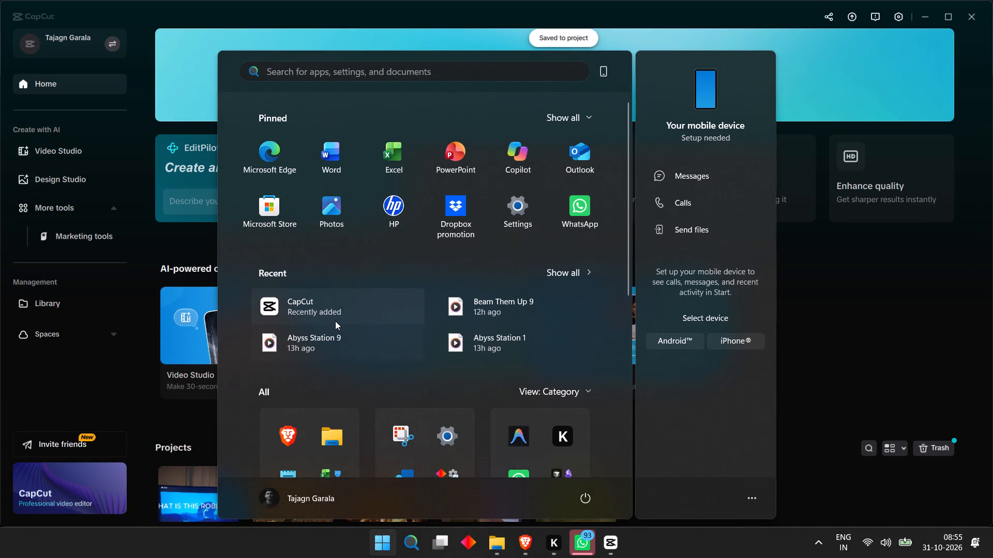
pyautogui.press('v')
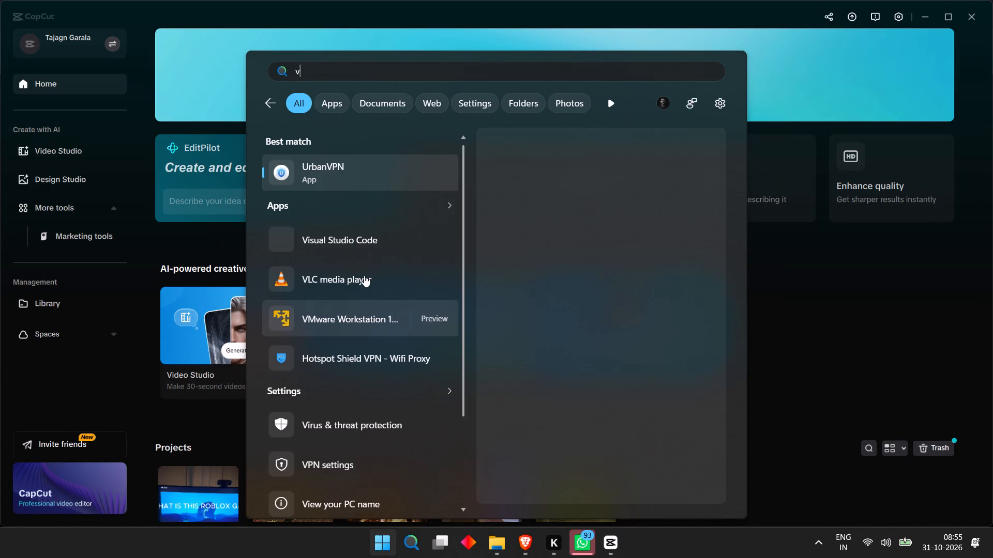
pyautogui.click(341, 184)
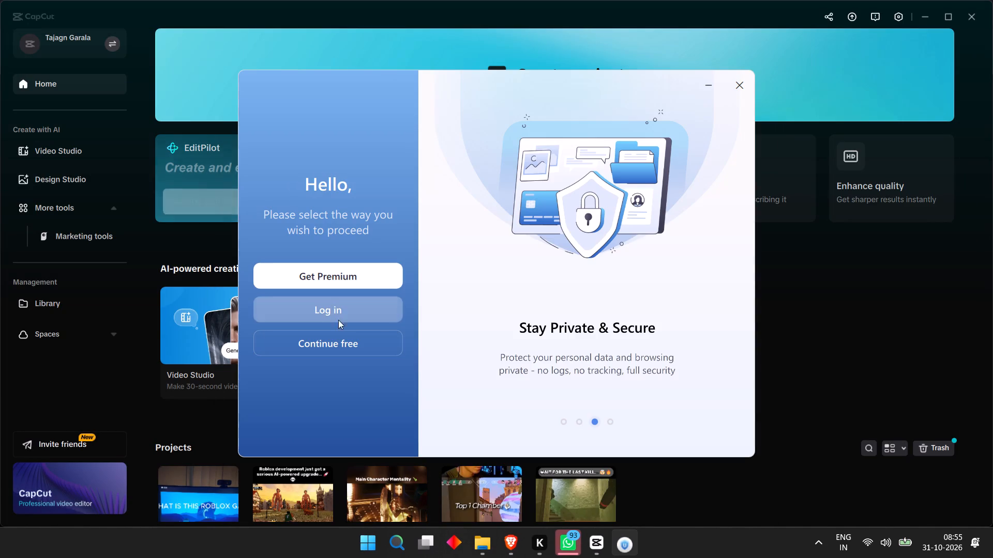
pyautogui.click(352, 339)
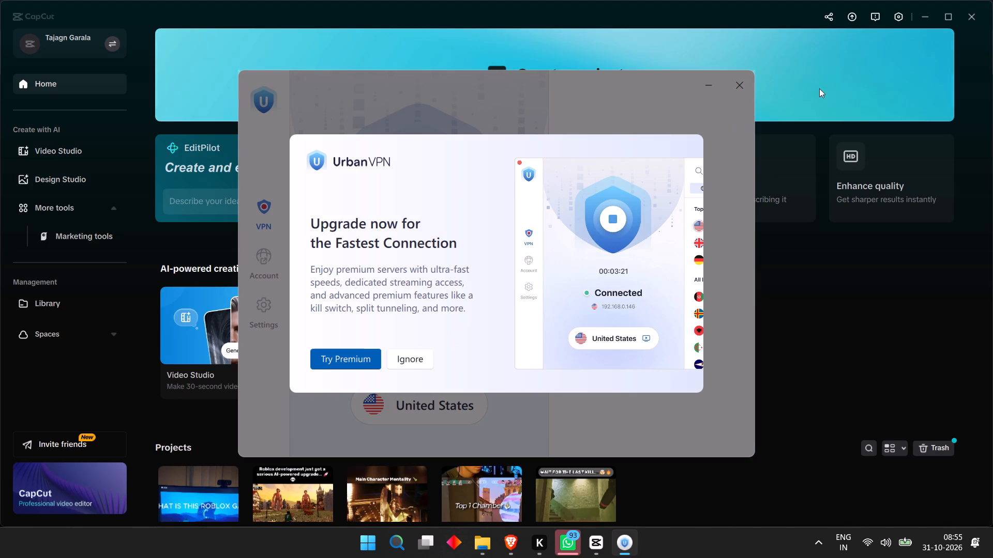
pyautogui.click(975, 19)
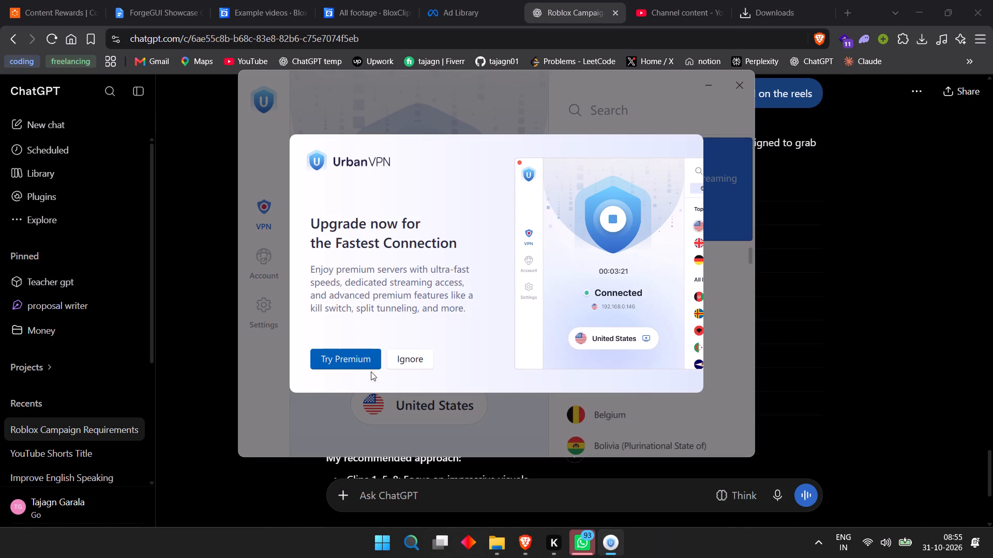
pyautogui.click(399, 365)
pyautogui.click(426, 188)
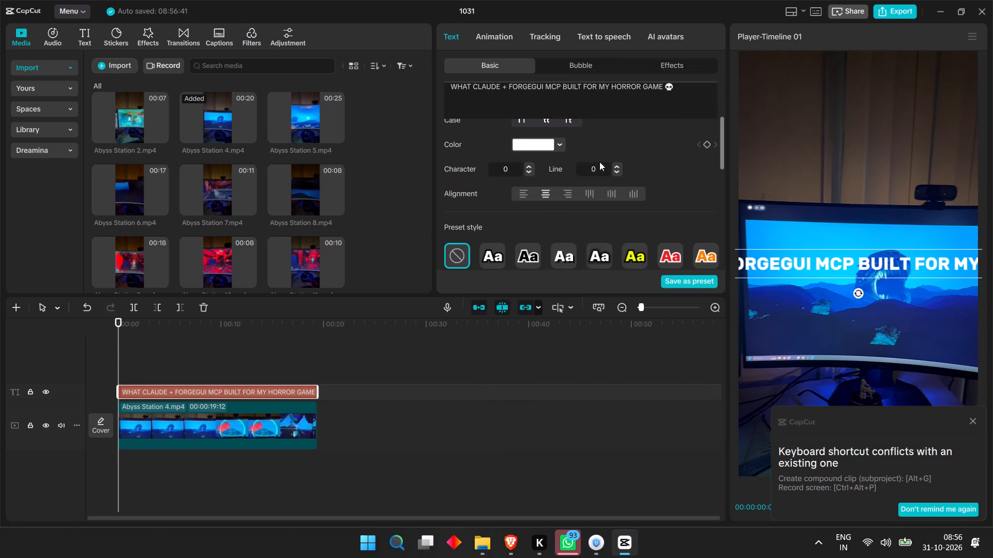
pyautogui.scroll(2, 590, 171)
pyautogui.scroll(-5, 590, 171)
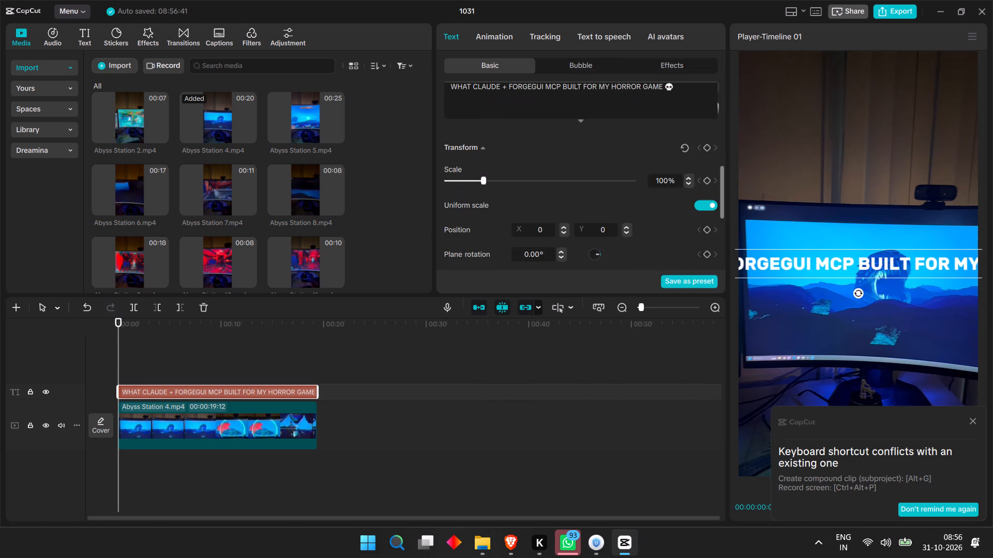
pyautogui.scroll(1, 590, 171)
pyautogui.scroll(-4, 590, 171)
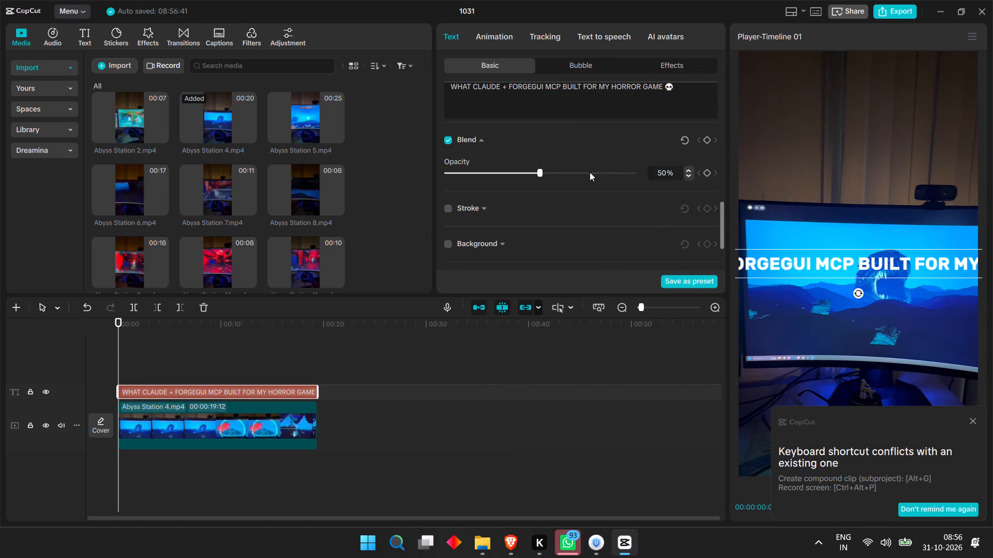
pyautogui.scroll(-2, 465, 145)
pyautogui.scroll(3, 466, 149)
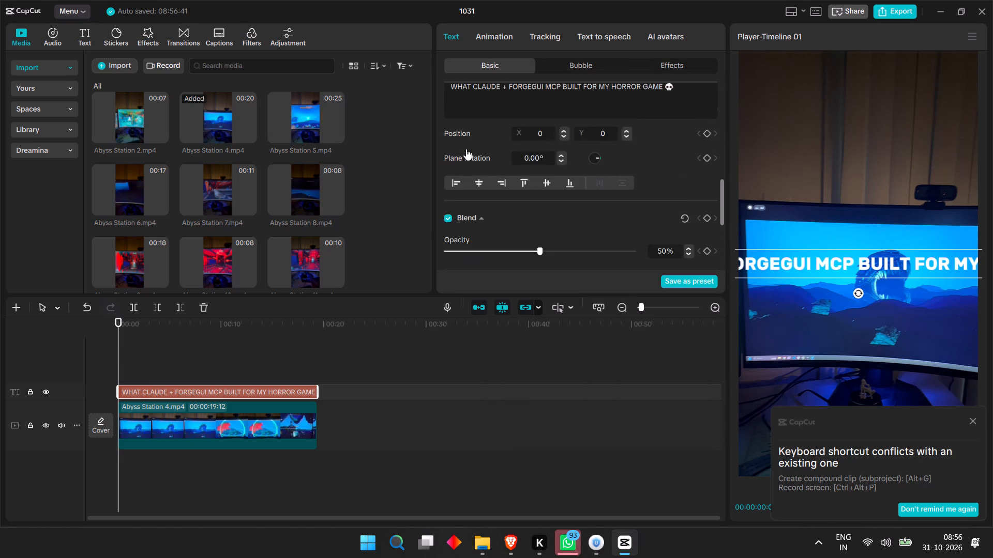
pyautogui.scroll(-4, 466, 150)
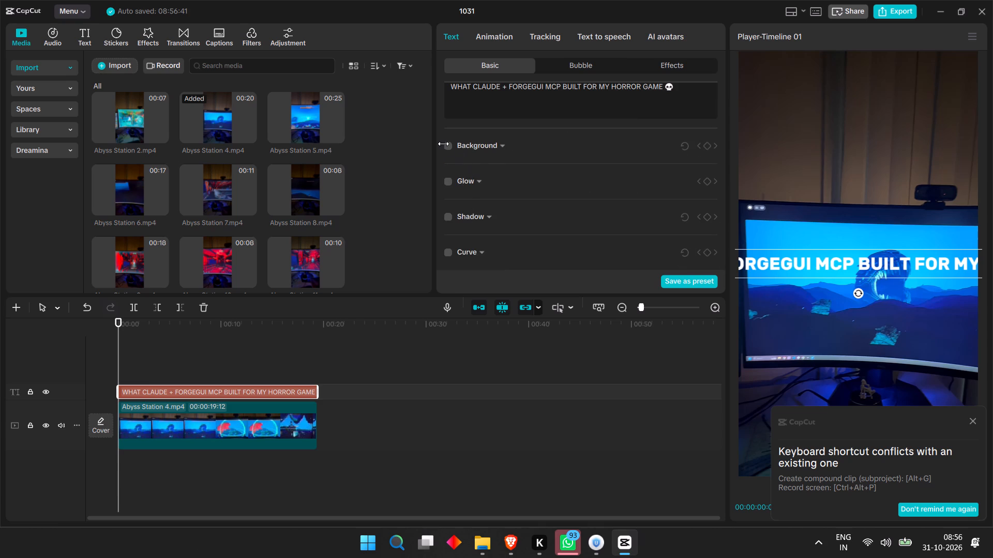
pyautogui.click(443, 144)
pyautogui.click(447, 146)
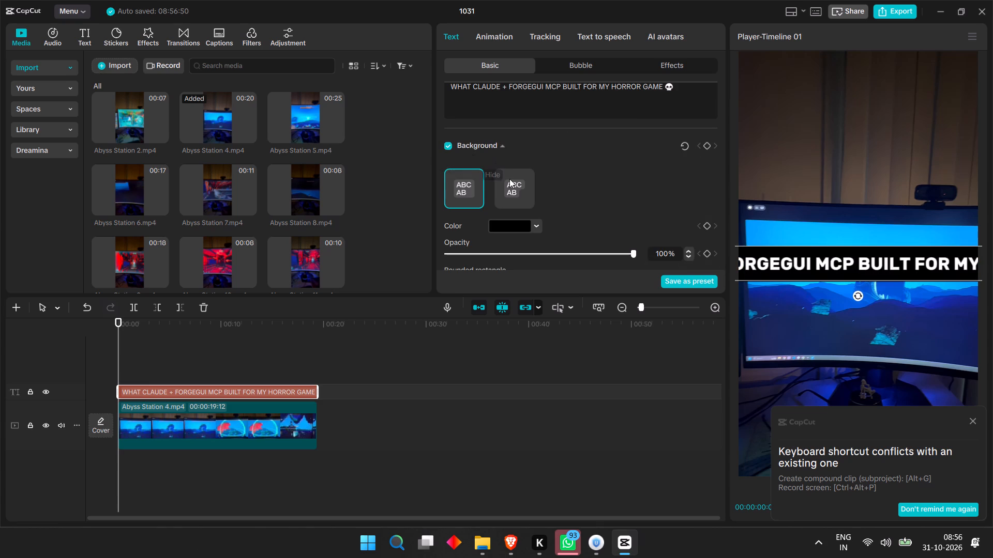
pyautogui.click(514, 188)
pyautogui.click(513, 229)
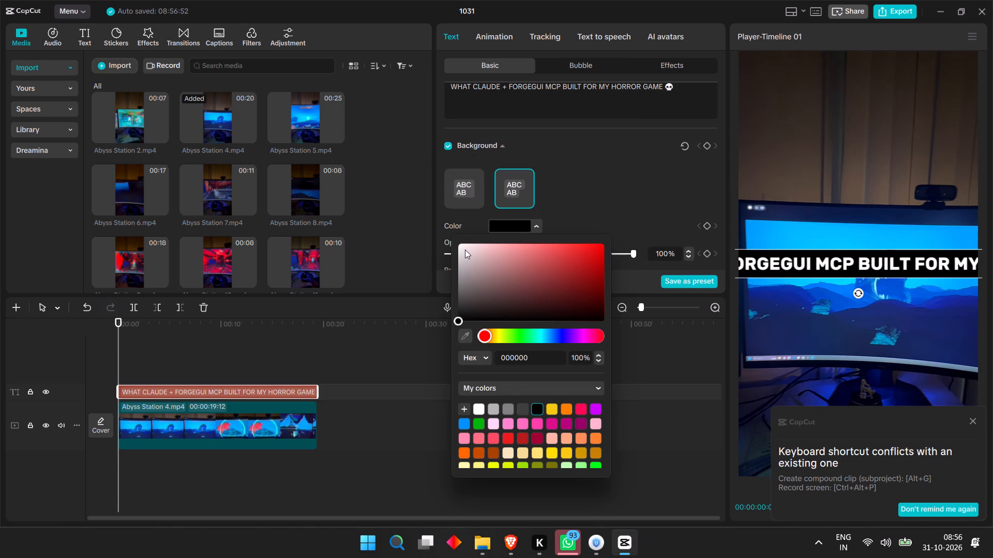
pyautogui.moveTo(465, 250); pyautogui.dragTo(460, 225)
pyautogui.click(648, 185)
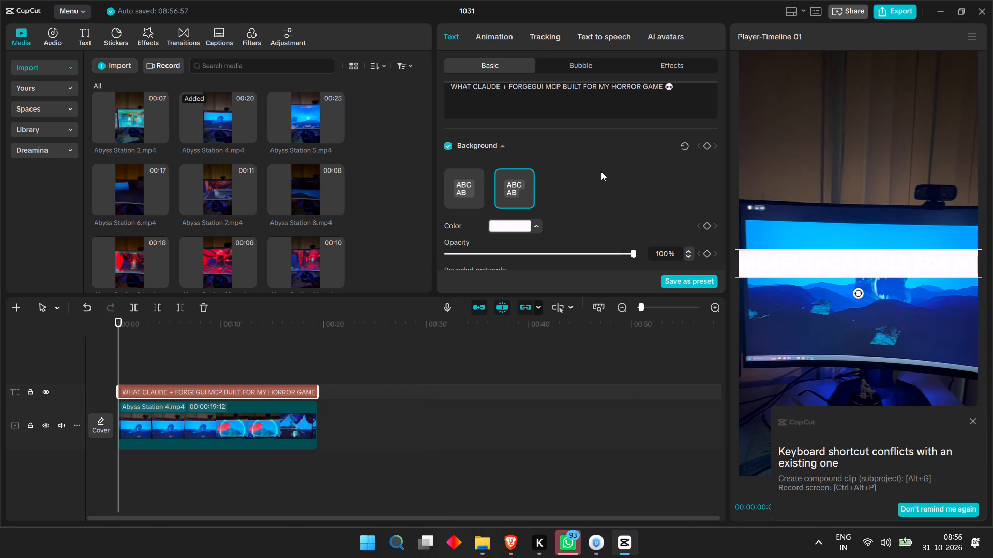
# Try the black-outlined white preset style on the hook text and reset it to no preset.
pyautogui.scroll(6, 599, 172)
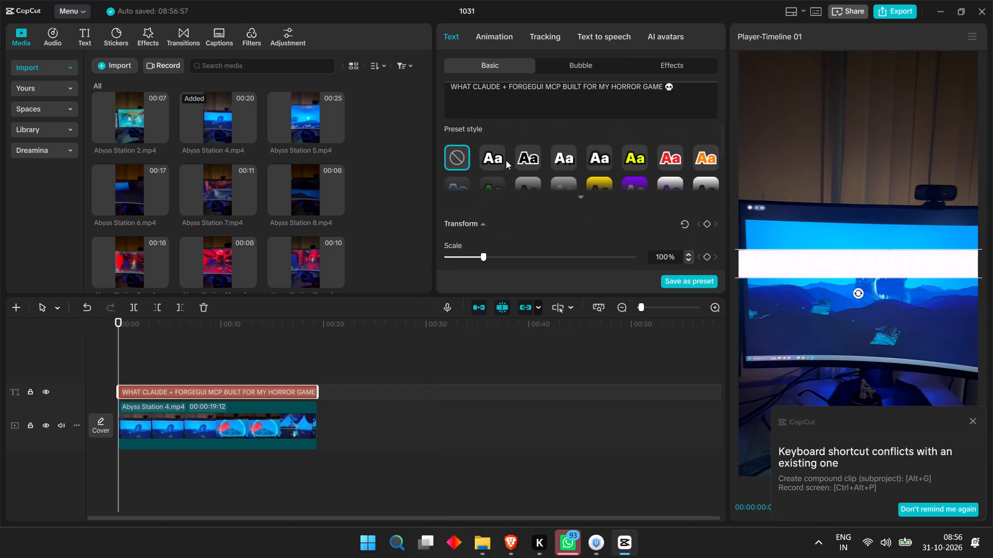
pyautogui.click(521, 159)
pyautogui.scroll(-3, 494, 225)
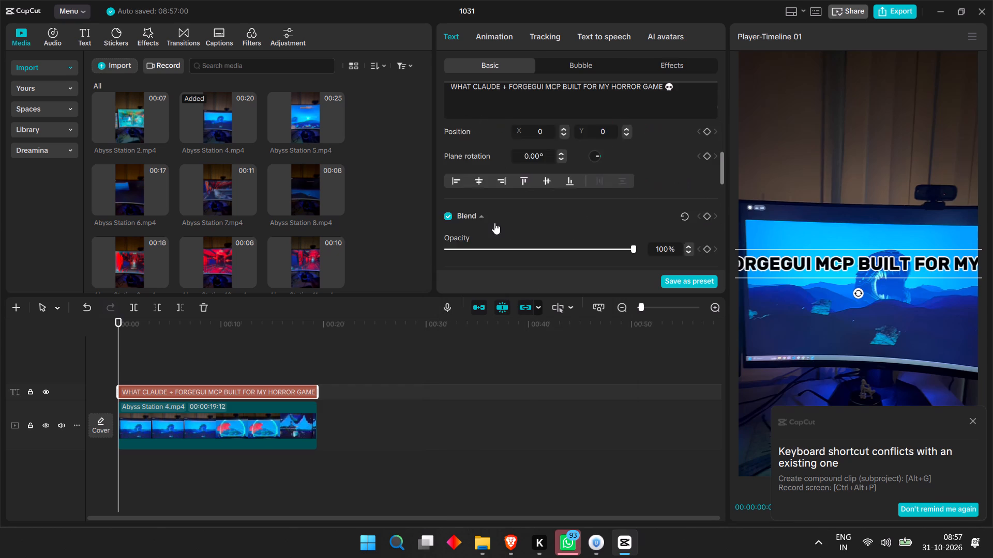
pyautogui.scroll(5, 496, 219)
pyautogui.scroll(-2, 471, 234)
pyautogui.click(456, 149)
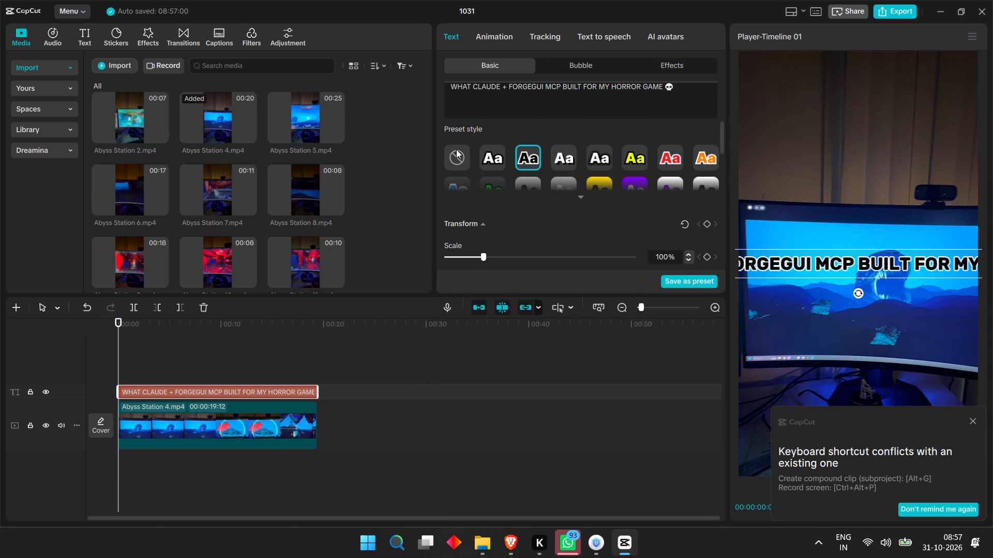
# Set the hook text's colour to black, 000000.
pyautogui.scroll(2, 476, 165)
pyautogui.click(545, 166)
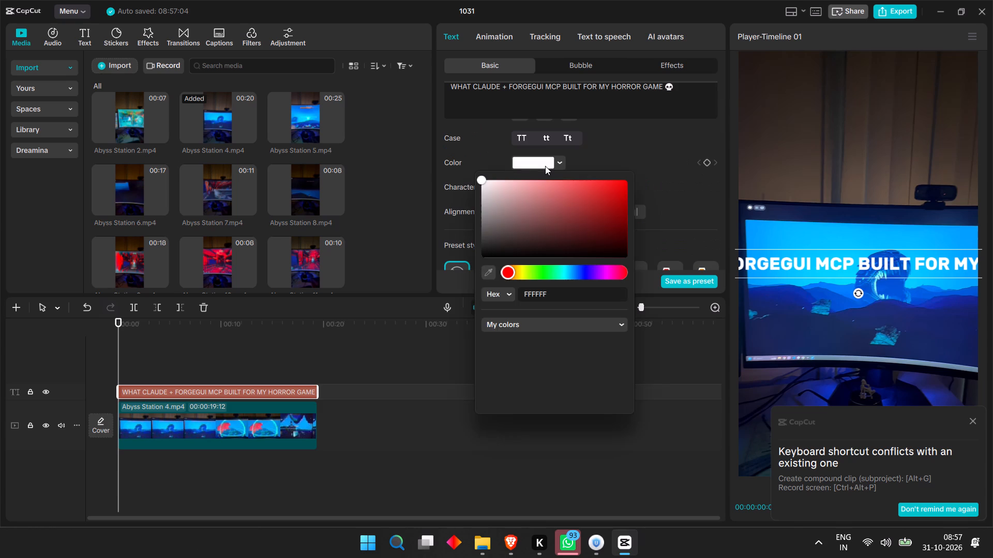
pyautogui.moveTo(485, 245); pyautogui.dragTo(488, 281)
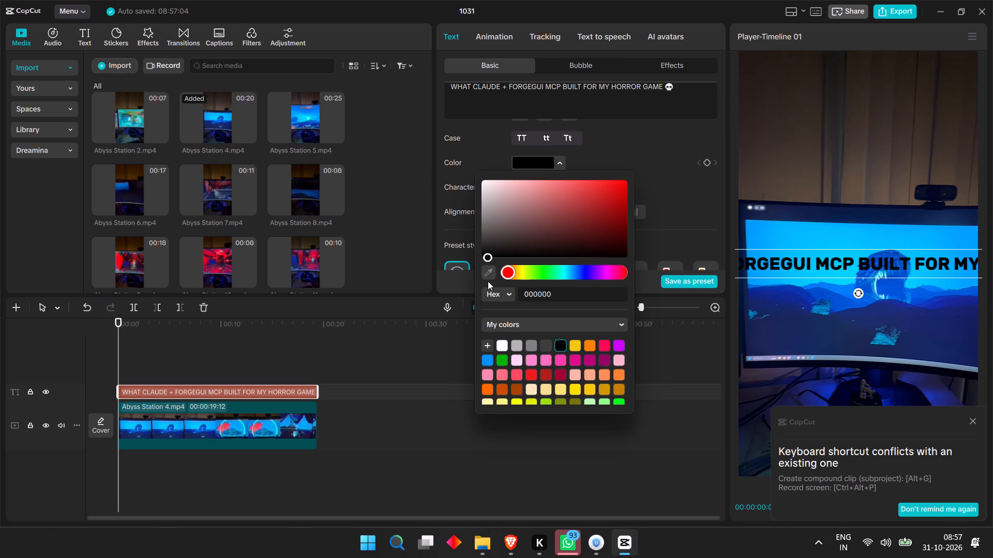
pyautogui.click(628, 151)
# Enable the hook text's background with the first shape style and set its colour to white, FFFFFF.
pyautogui.scroll(-5, 628, 151)
pyautogui.scroll(-2, 509, 207)
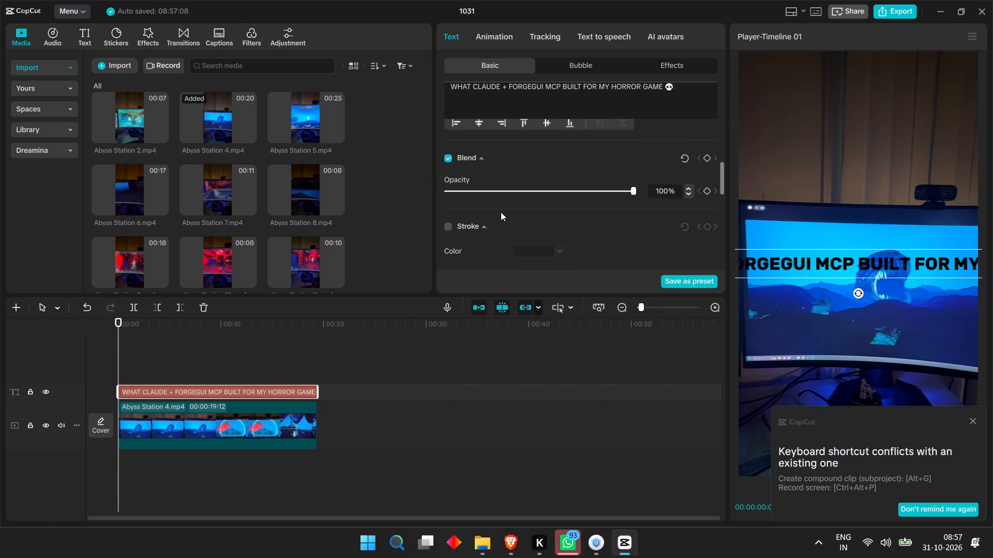
pyautogui.scroll(-2, 465, 168)
pyautogui.scroll(6, 465, 168)
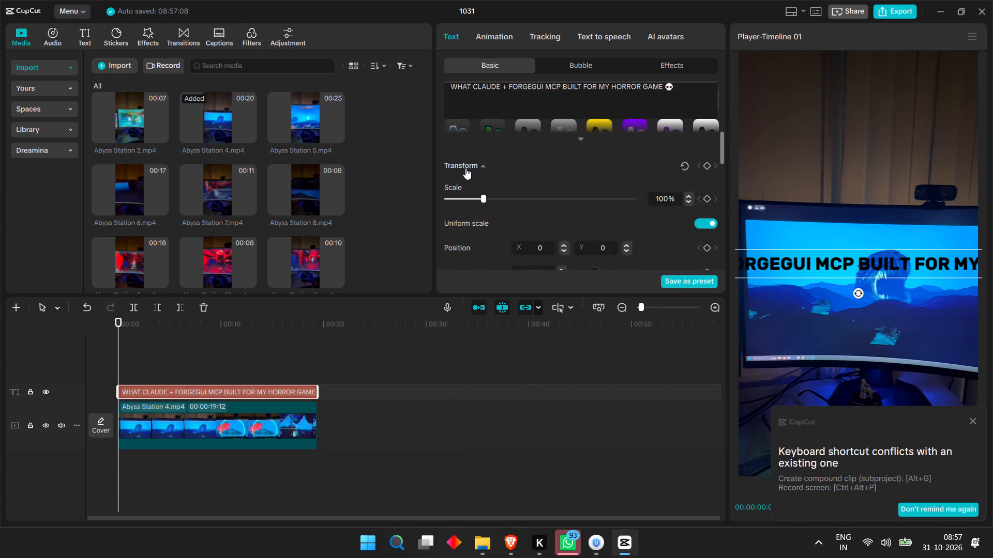
pyautogui.scroll(-9, 465, 168)
pyautogui.scroll(4, 465, 168)
pyautogui.scroll(-1, 465, 168)
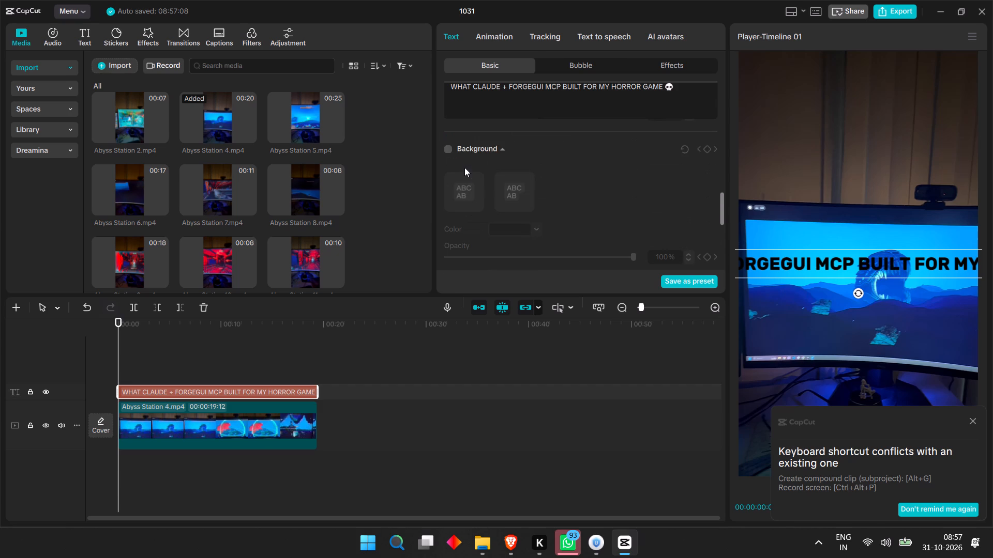
pyautogui.click(450, 148)
pyautogui.click(524, 227)
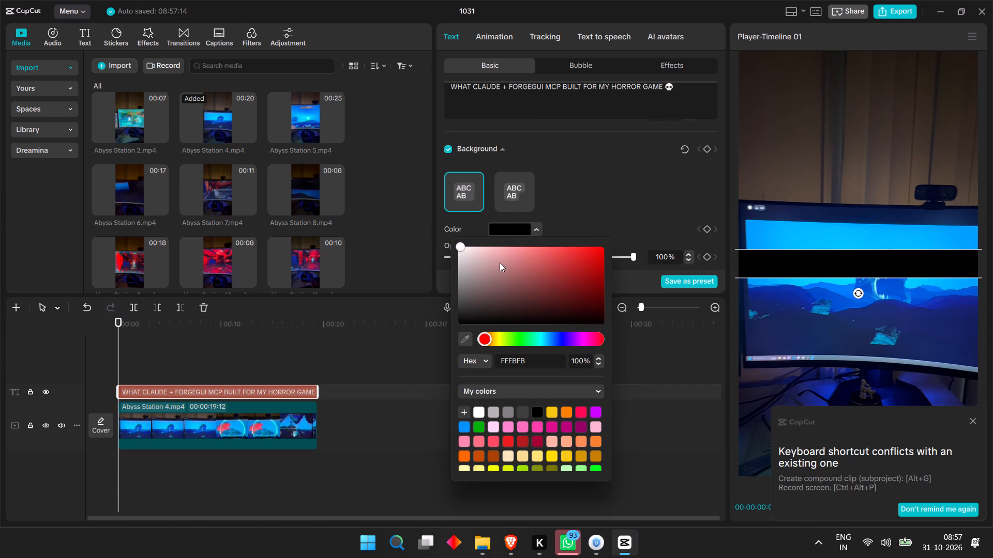
pyautogui.moveTo(471, 261); pyautogui.dragTo(429, 234)
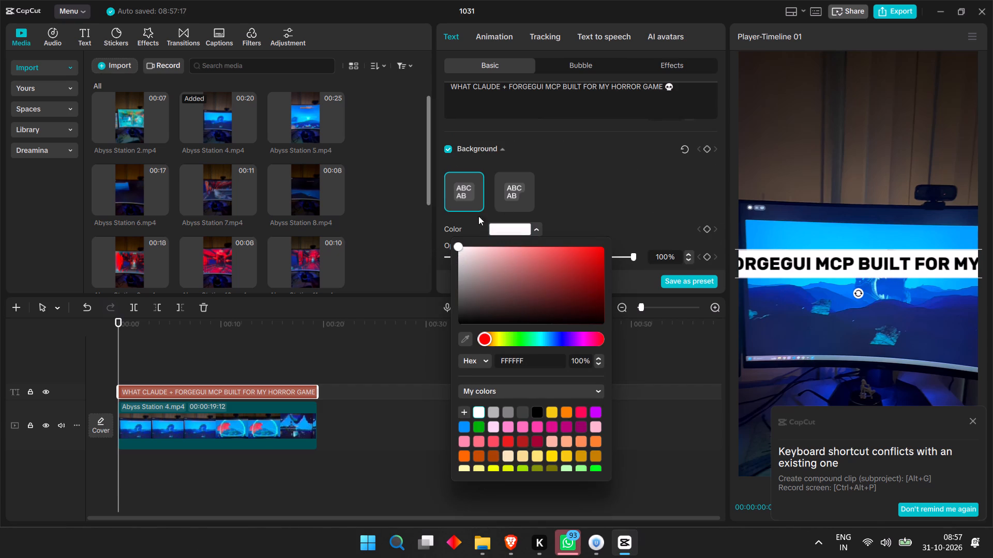
pyautogui.click(578, 189)
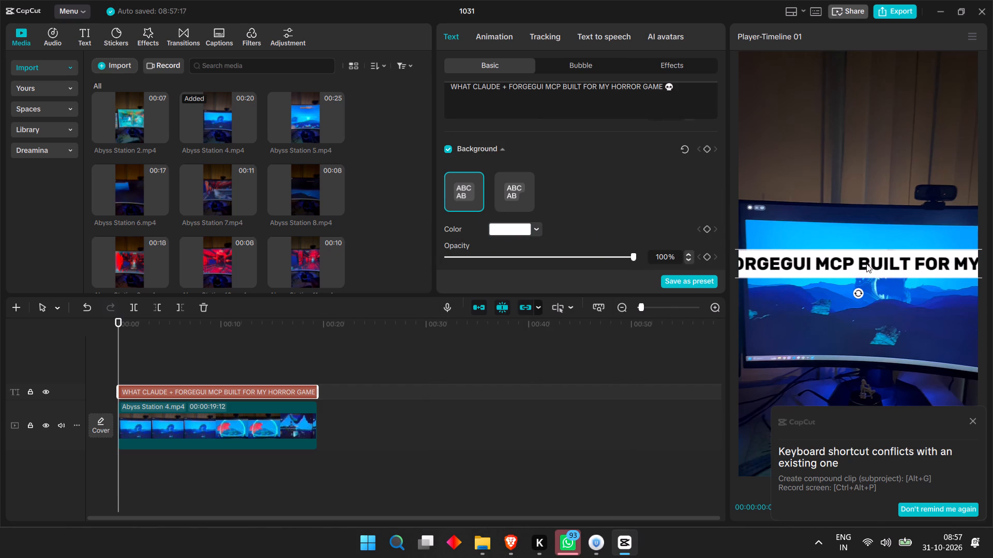
# Narrow the hook's text box so it wraps onto four lines, and centre it above the monitor in the frame.
pyautogui.moveTo(828, 265); pyautogui.dragTo(992, 242)
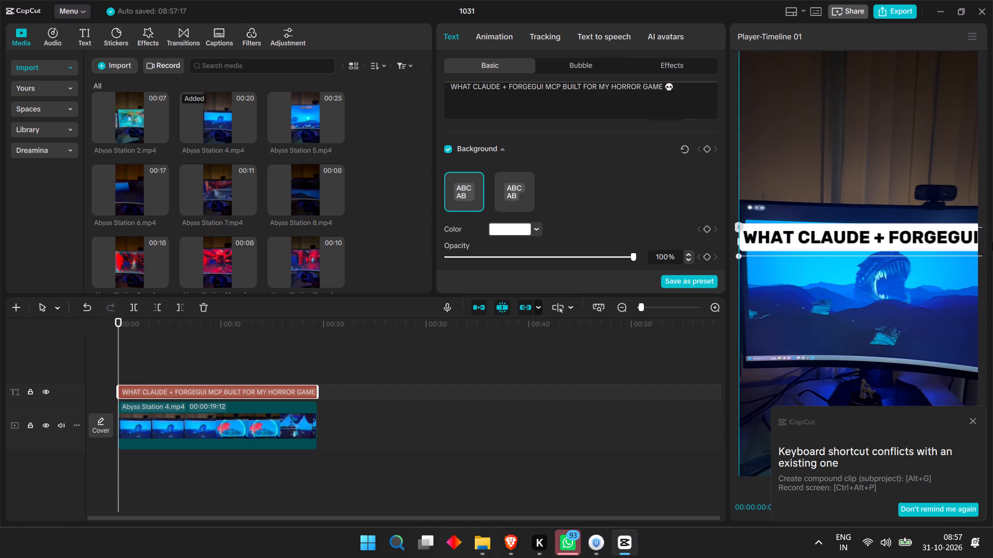
pyautogui.moveTo(992, 242); pyautogui.dragTo(528, 266)
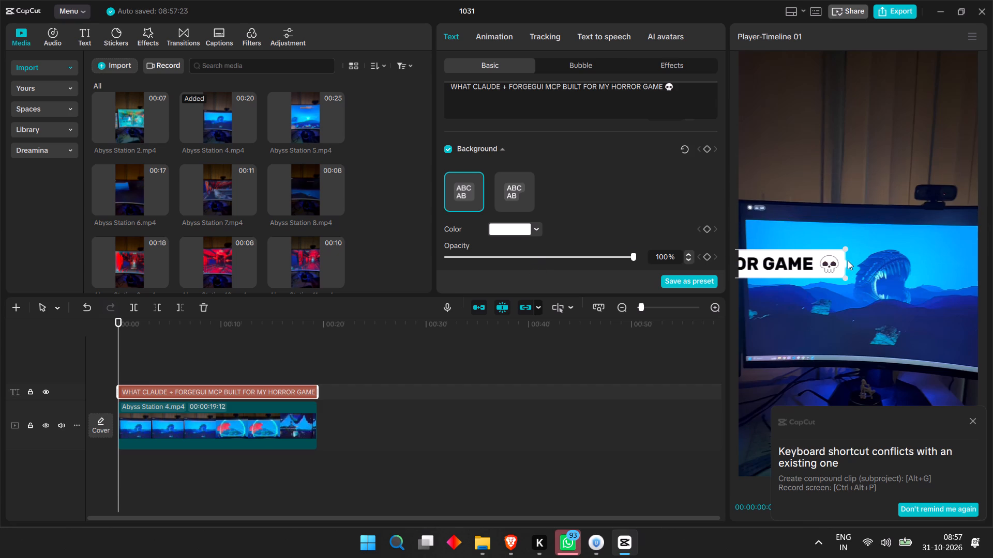
pyautogui.moveTo(845, 266); pyautogui.dragTo(739, 265)
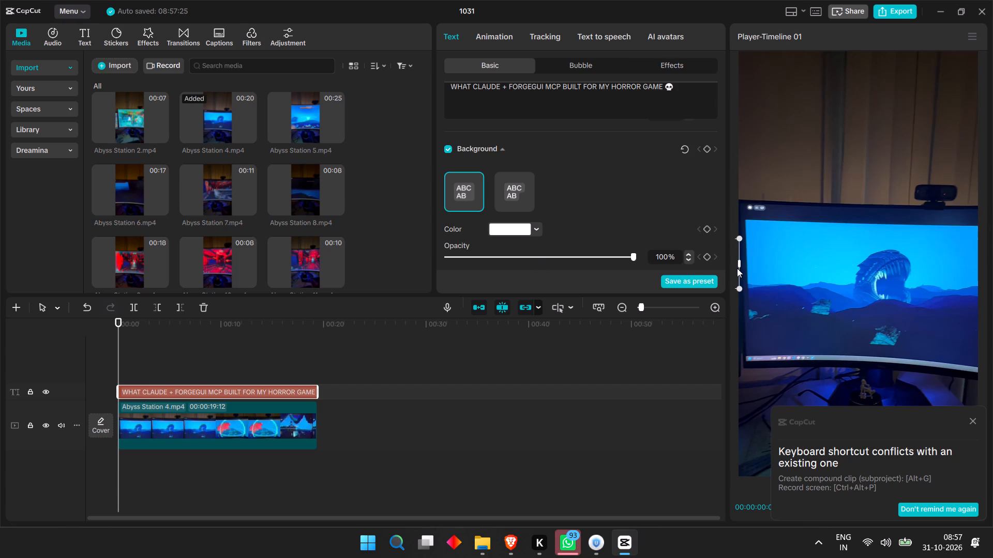
pyautogui.moveTo(737, 248); pyautogui.dragTo(922, 146)
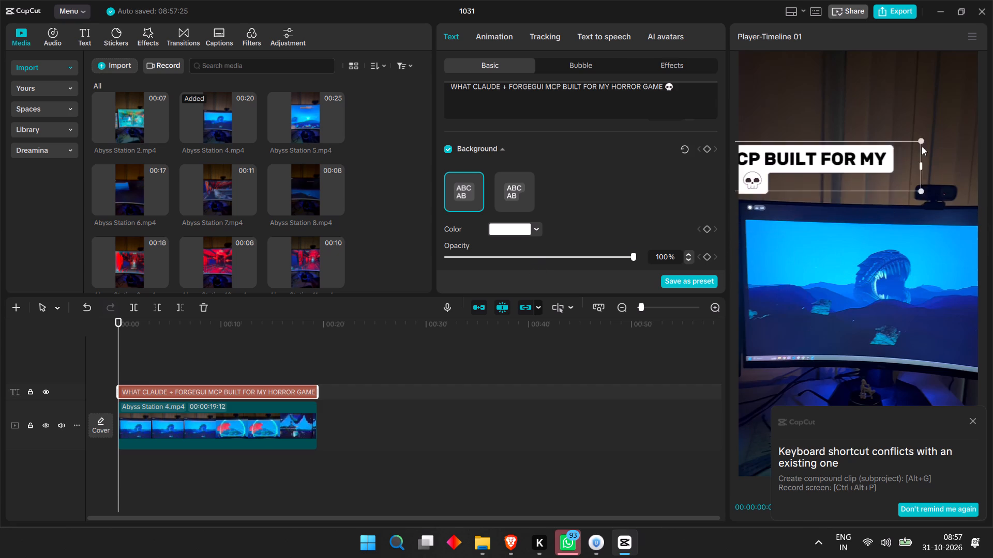
pyautogui.moveTo(922, 146); pyautogui.dragTo(925, 175)
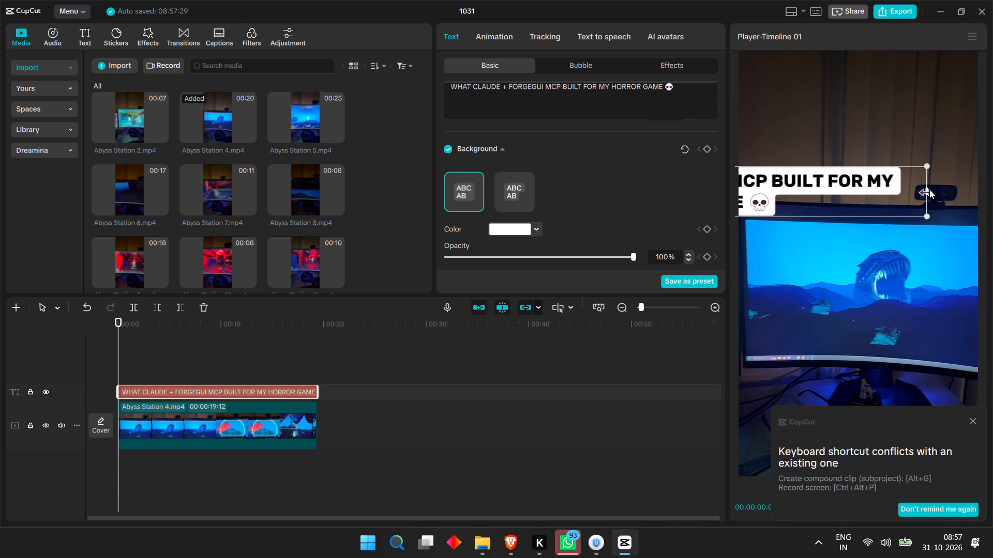
pyautogui.moveTo(928, 191); pyautogui.dragTo(763, 192)
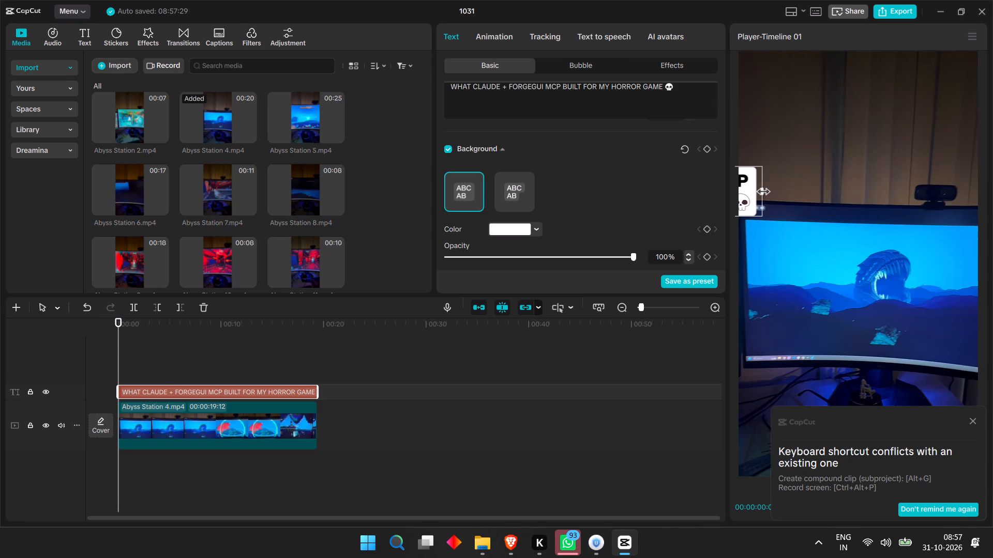
pyautogui.moveTo(755, 190); pyautogui.dragTo(914, 197)
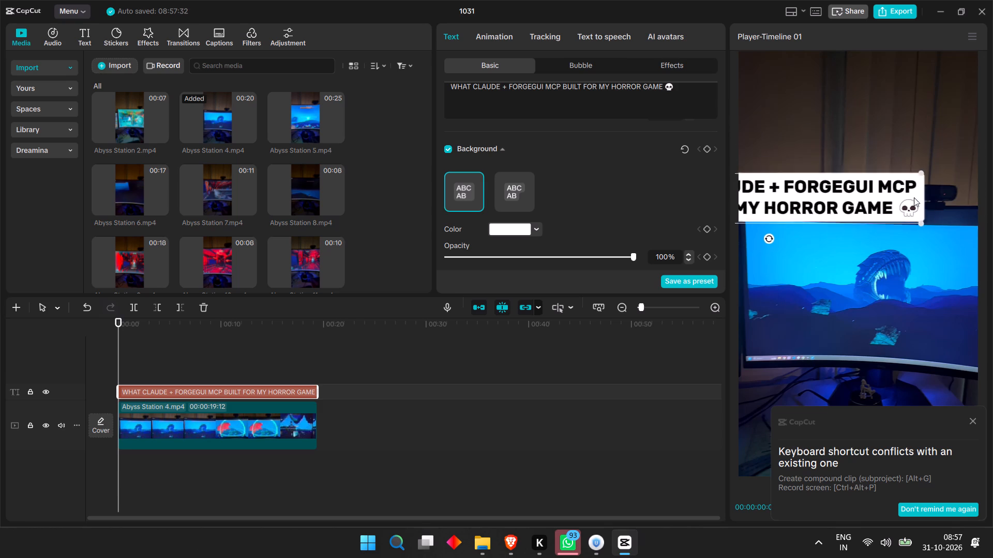
pyautogui.moveTo(914, 197); pyautogui.dragTo(913, 198)
pyautogui.moveTo(920, 198); pyautogui.dragTo(815, 192)
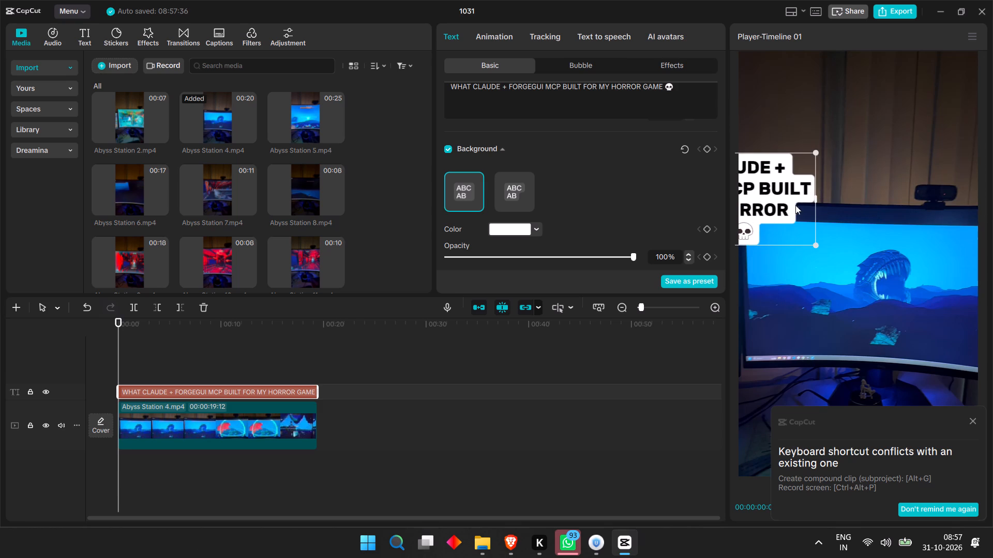
pyautogui.moveTo(786, 213); pyautogui.dragTo(917, 180)
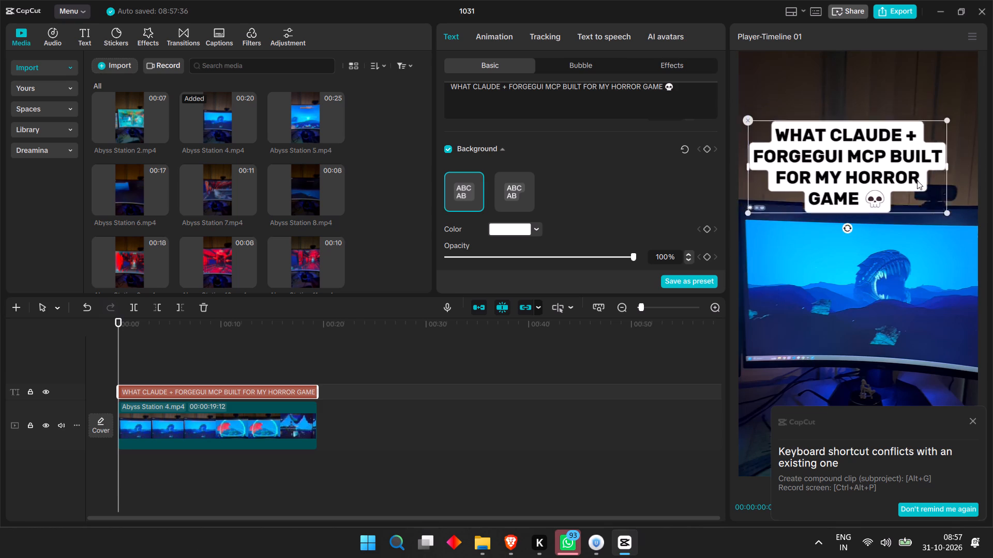
pyautogui.moveTo(917, 180); pyautogui.dragTo(925, 172)
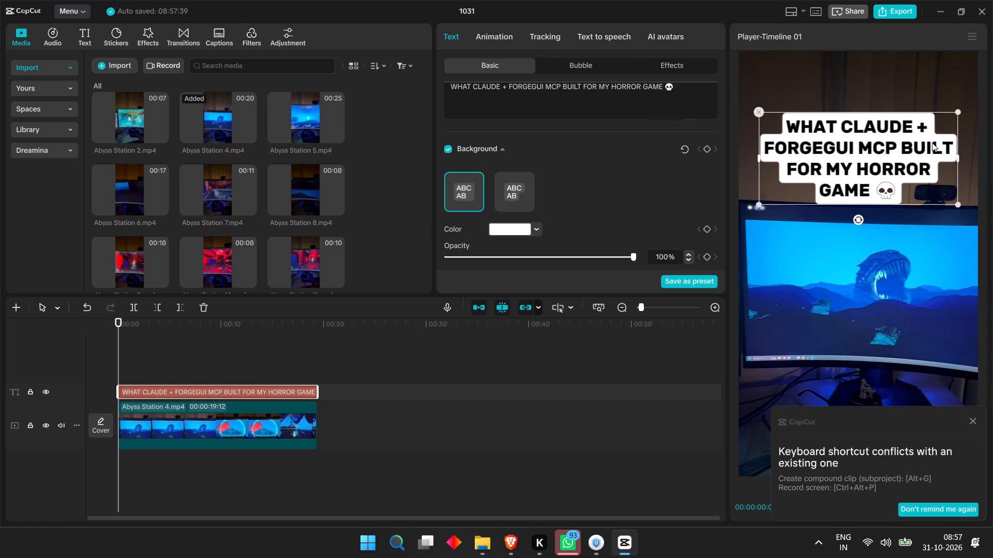
# Scale the hook text down slightly and place it just above the monitor.
pyautogui.moveTo(959, 111); pyautogui.dragTo(935, 132)
pyautogui.moveTo(912, 156); pyautogui.dragTo(903, 165)
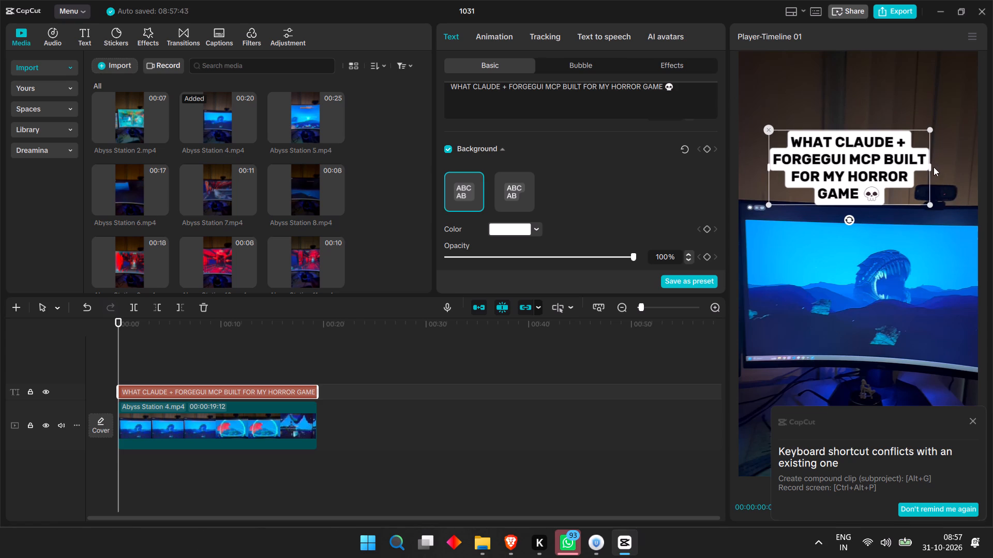
# Widen the hook text's box slightly so MY HORROR GAME fits on the third line with the skull emoji below.
pyautogui.click(927, 167)
pyautogui.moveTo(929, 165); pyautogui.dragTo(937, 165)
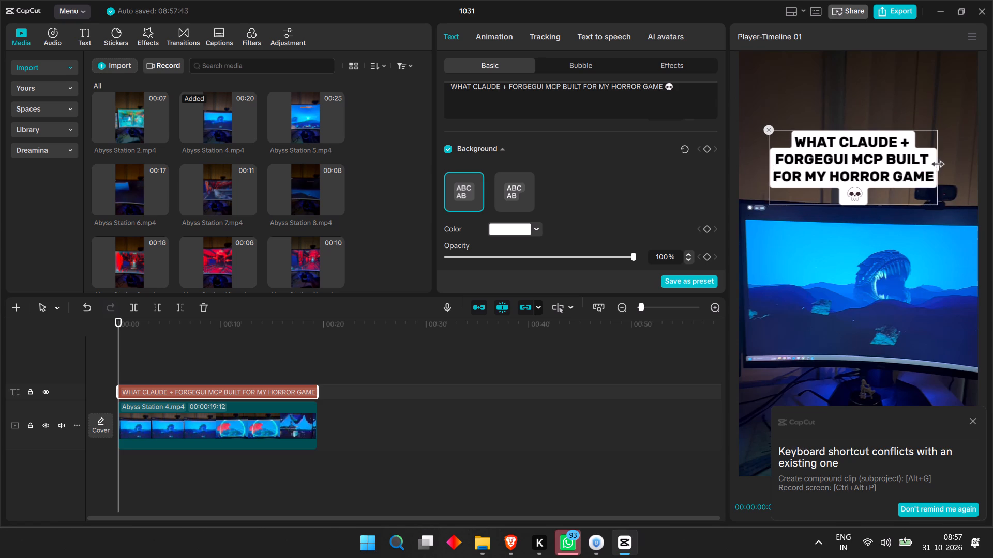
pyautogui.moveTo(937, 165); pyautogui.dragTo(939, 164)
# Switch the hook text's background to the second shape style.
pyautogui.click(519, 195)
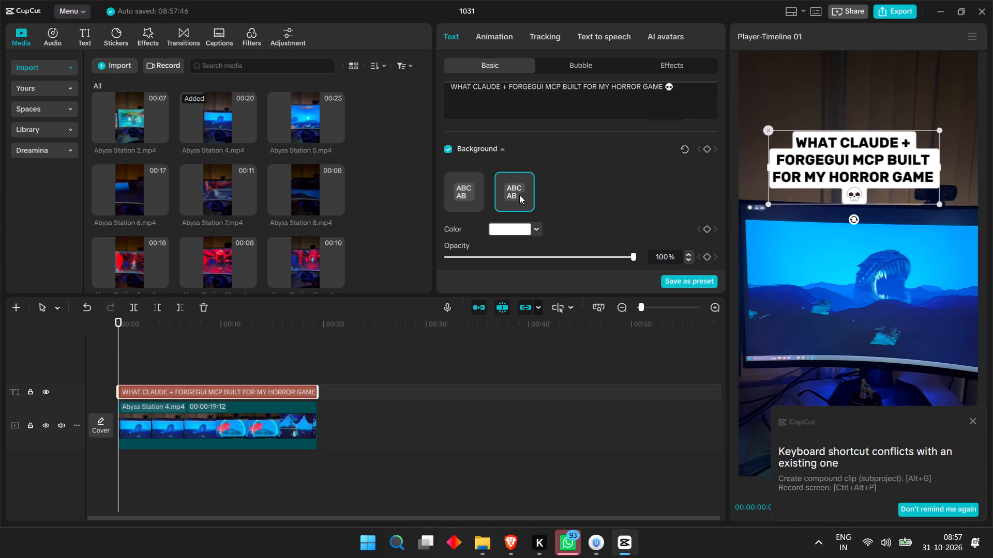
pyautogui.click(478, 192)
pyautogui.click(513, 186)
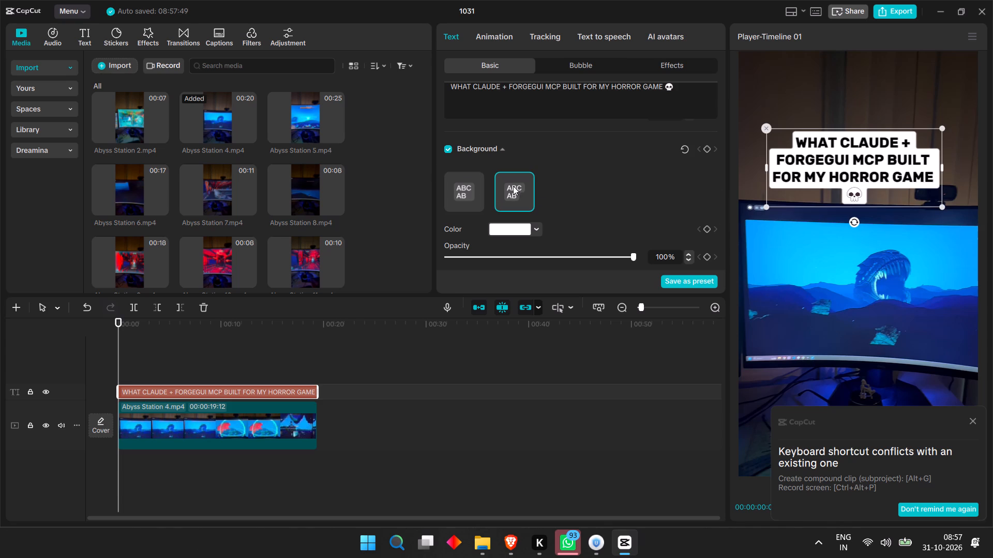
pyautogui.scroll(-5, 579, 187)
pyautogui.scroll(2, 579, 190)
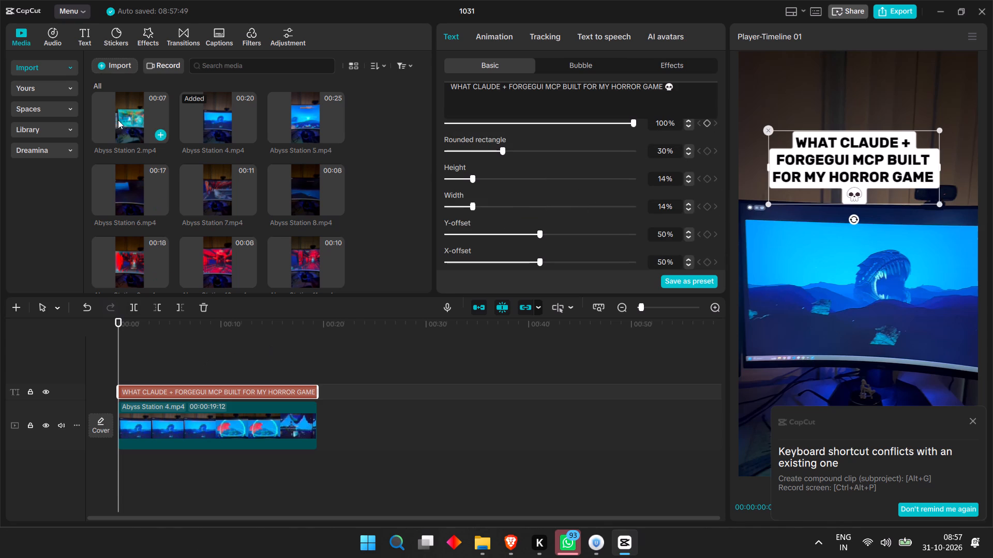
# Import the five campaign songs from the Downloads folder, from focus (Ultra Slowed) through i know i know you know you know (slowed).
pyautogui.click(123, 69)
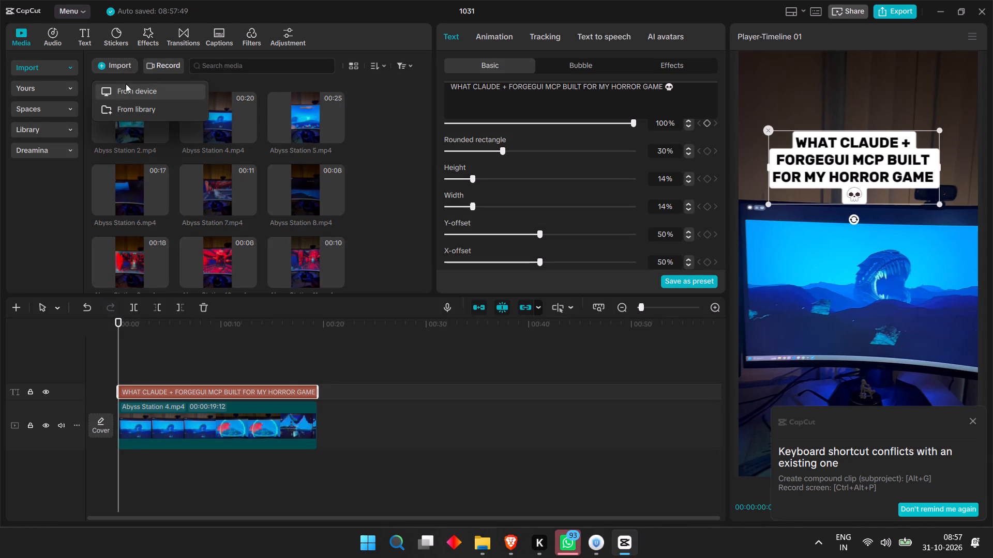
pyautogui.click(125, 91)
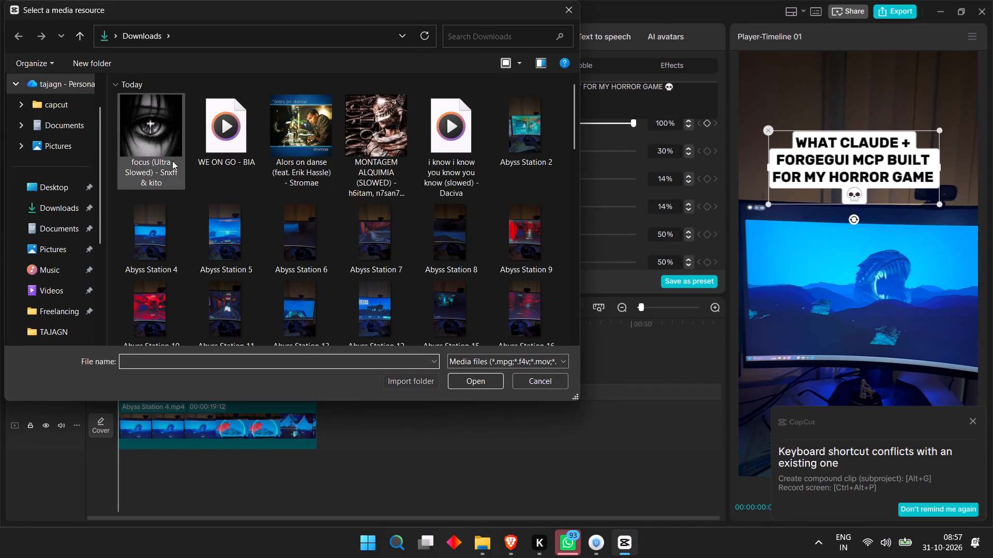
pyautogui.click(168, 143)
pyautogui.keyDown('shift'); pyautogui.click(432, 156); pyautogui.keyUp('shift')
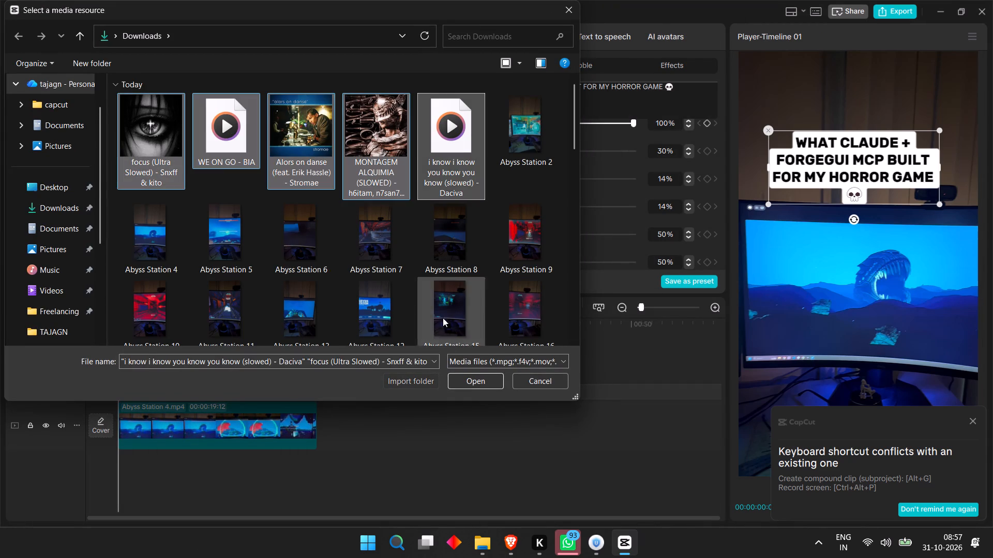
pyautogui.click(470, 374)
# Add all five imported songs together to the timeline's audio track.
pyautogui.scroll(-2, 246, 160)
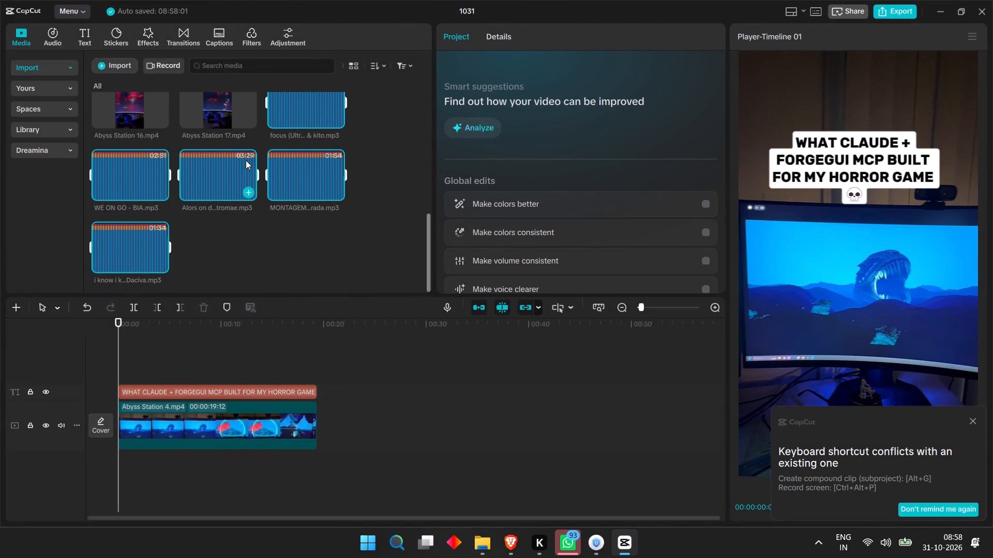
pyautogui.click(249, 192)
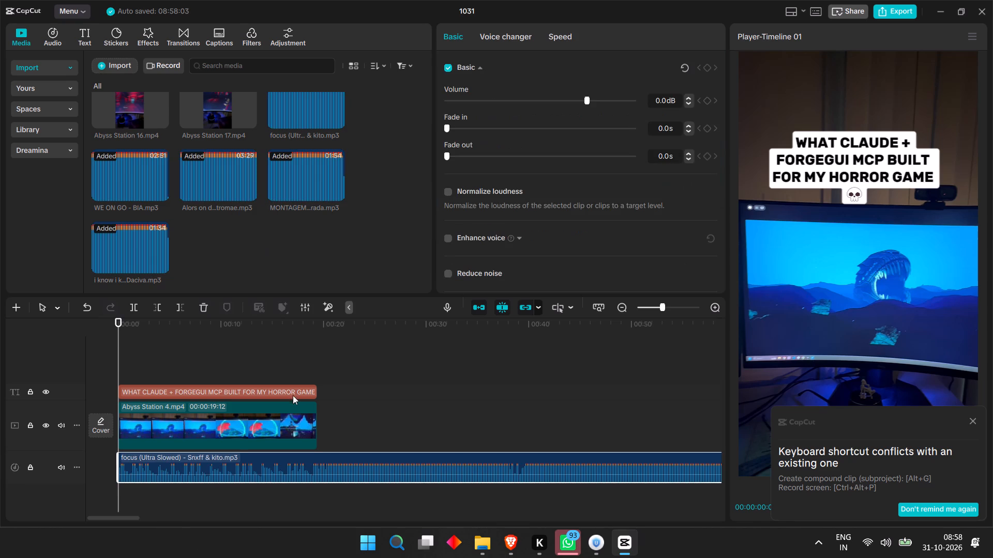
# Split the focus (Ultra Slowed) song at about 11 seconds, delete its opening part and move the remainder to the timeline's start.
pyautogui.press('space')
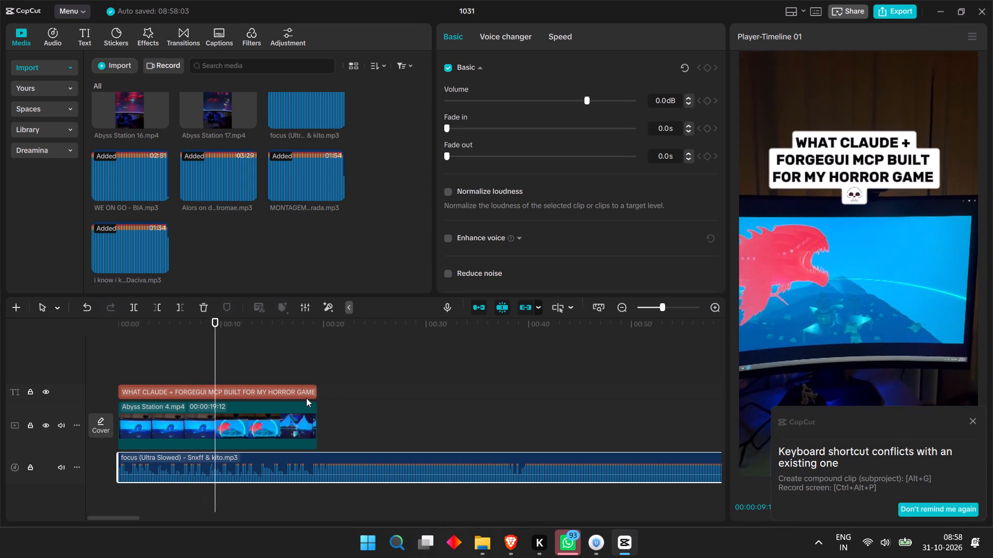
pyautogui.hotkey('ctrl', 'b')
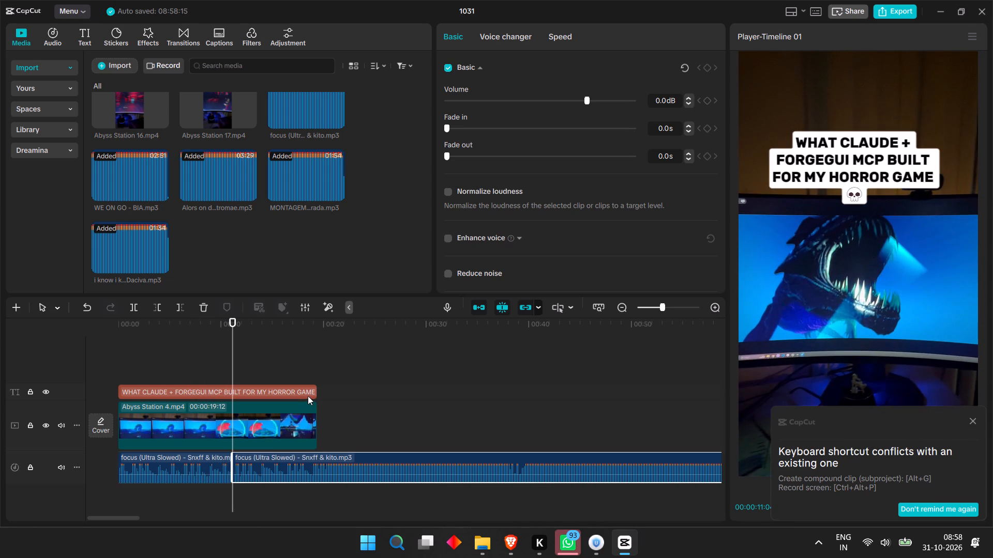
pyautogui.click(212, 466)
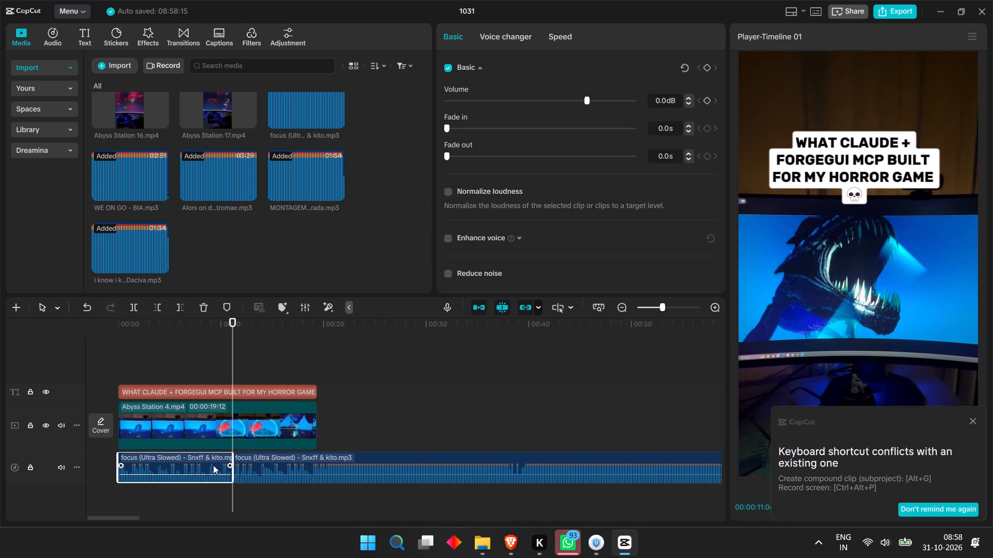
pyautogui.press('BackSpace')
pyautogui.moveTo(326, 466); pyautogui.dragTo(213, 466)
# Preview the reel from the start, and trim the focus song to end with the video at 00:00:19:12.
pyautogui.moveTo(224, 327); pyautogui.dragTo(97, 338)
pyautogui.press('space')
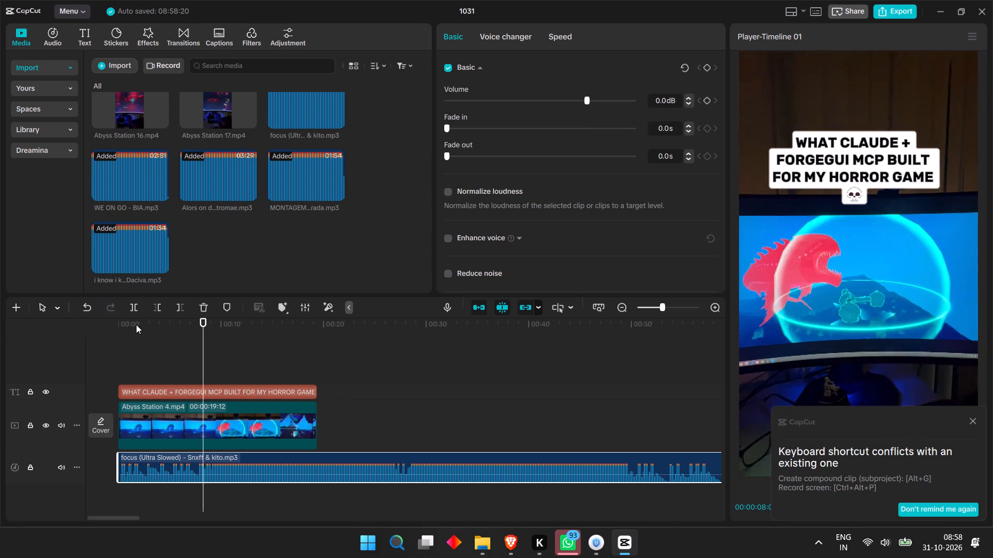
pyautogui.click(976, 423)
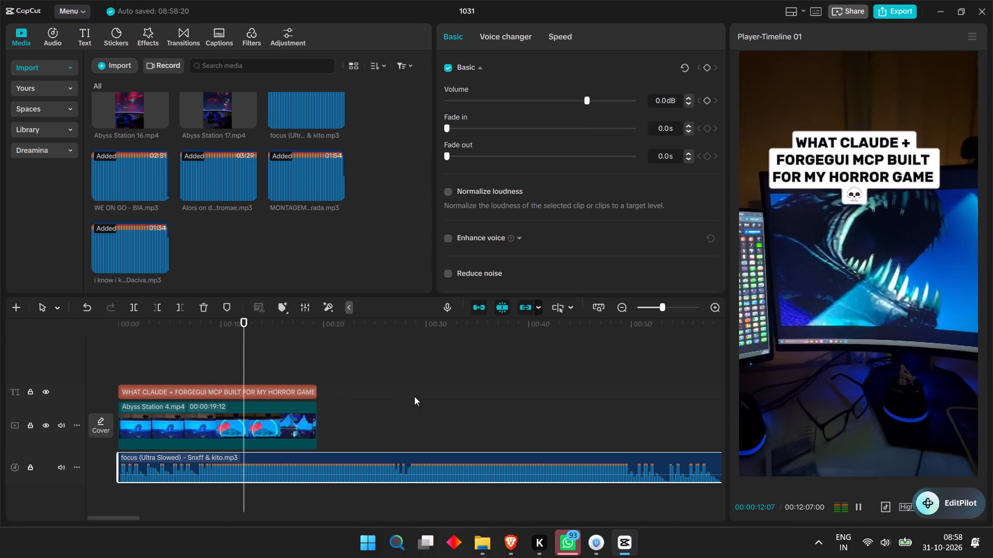
pyautogui.moveTo(317, 332); pyautogui.dragTo(319, 327)
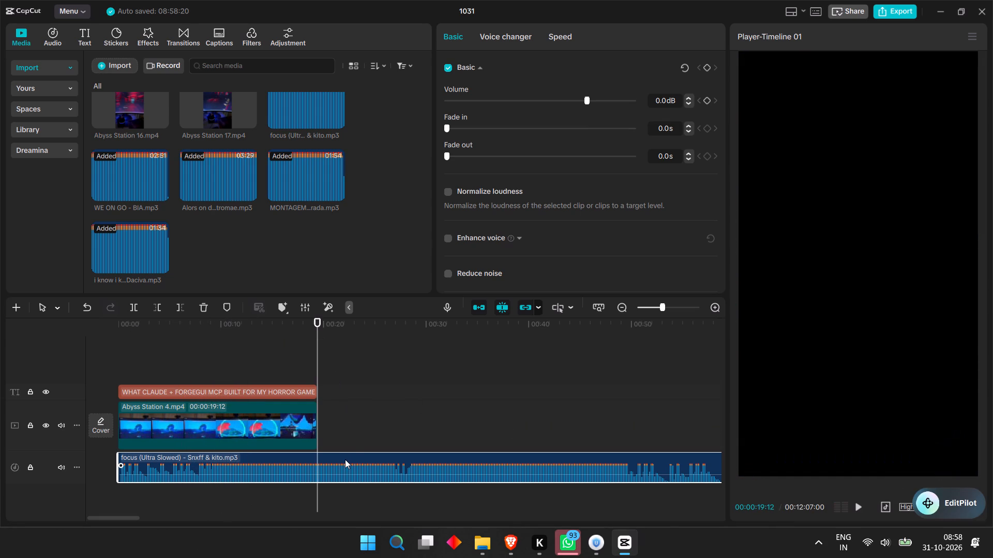
pyautogui.click(345, 459)
pyautogui.hotkey('ctrl', 'b')
pyautogui.press('BackSpace')
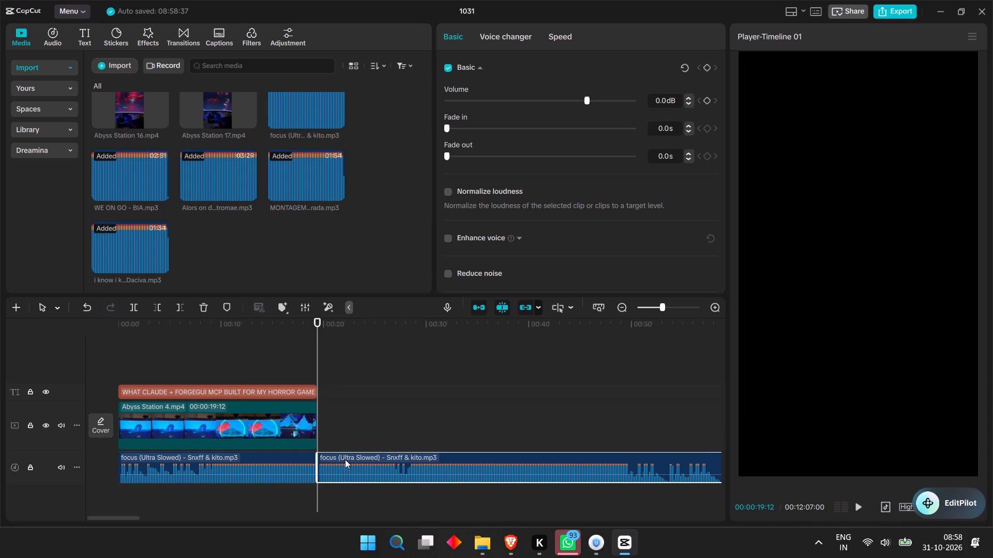
# Create a second timeline in the project and add the Abyss Station 2.mp4 clip to it.
pyautogui.click(13, 312)
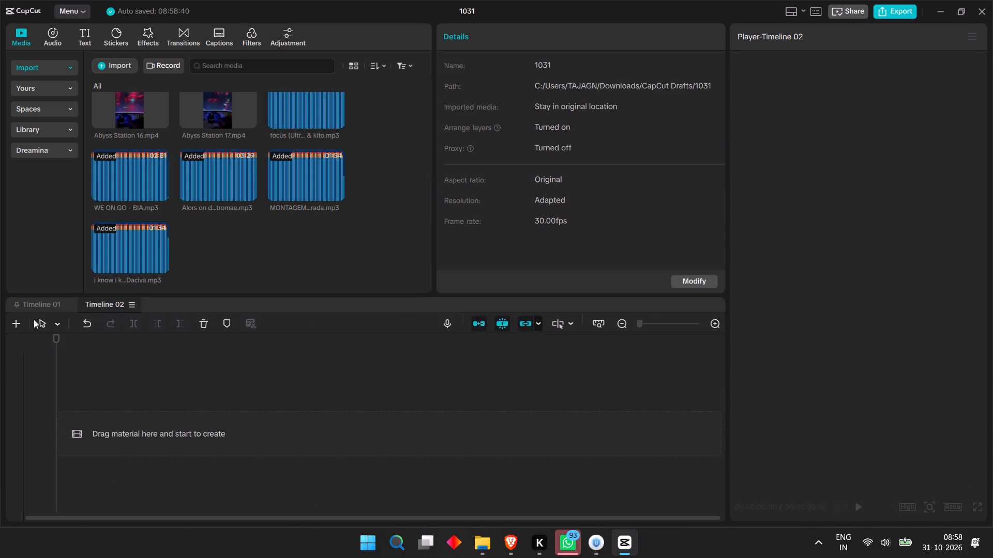
pyautogui.scroll(7, 205, 208)
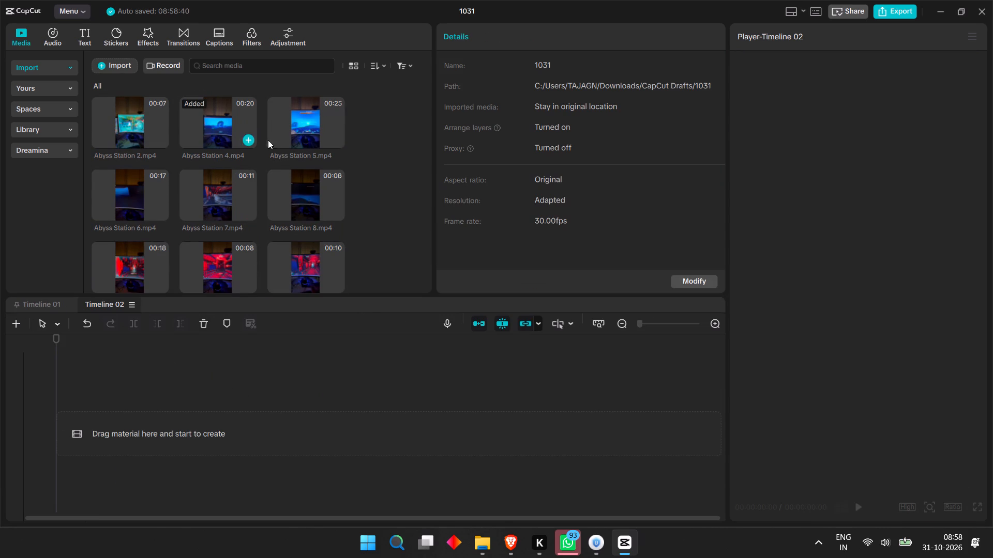
pyautogui.click(160, 141)
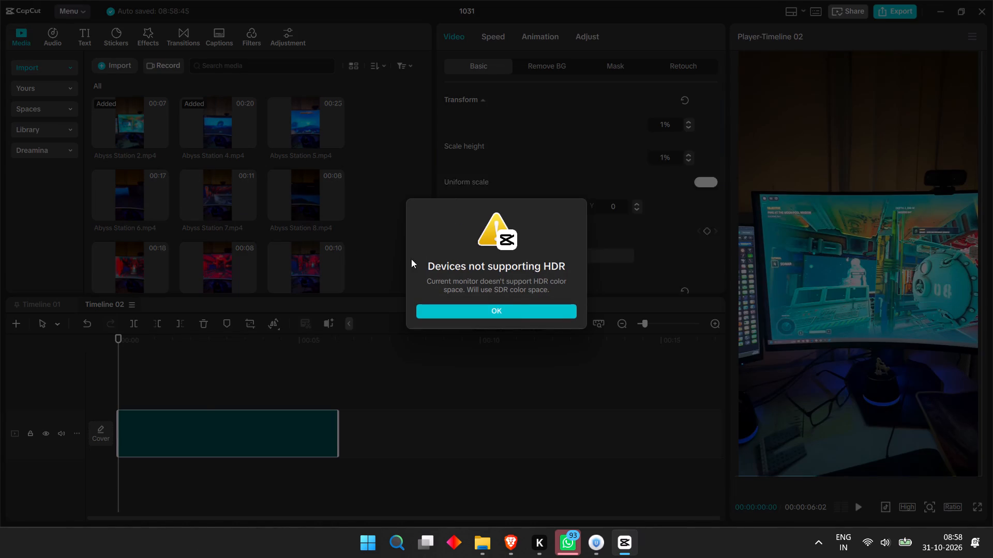
pyautogui.click(519, 311)
# Insert the Abyss Station 16.mp4 clip ahead of Abyss Station 2 at the start of the new timeline.
pyautogui.scroll(-6, 292, 202)
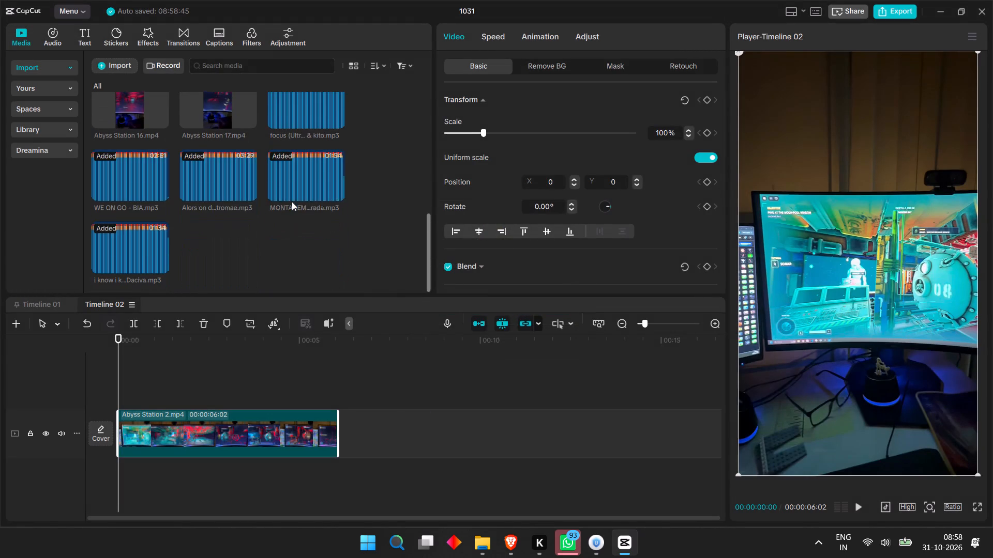
pyautogui.scroll(2, 292, 202)
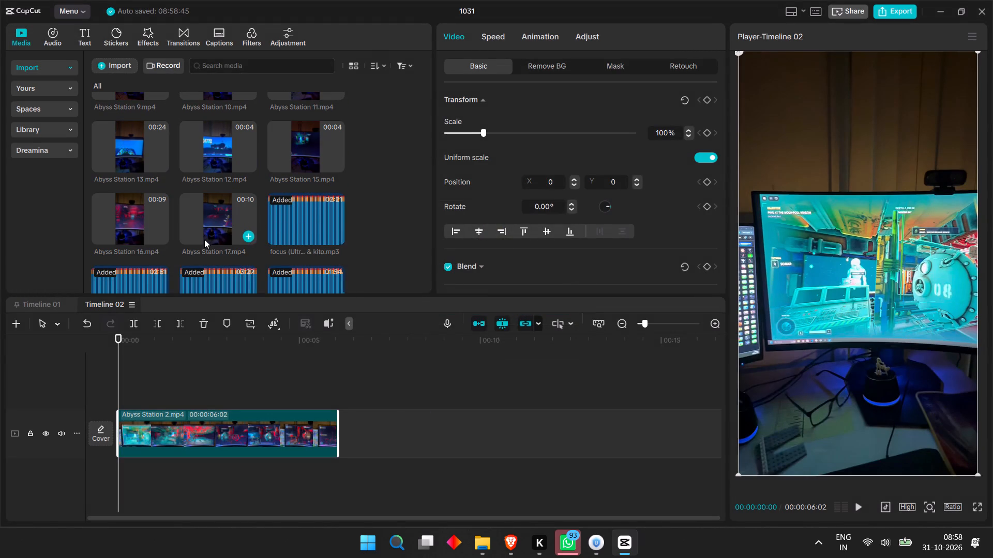
pyautogui.click(159, 233)
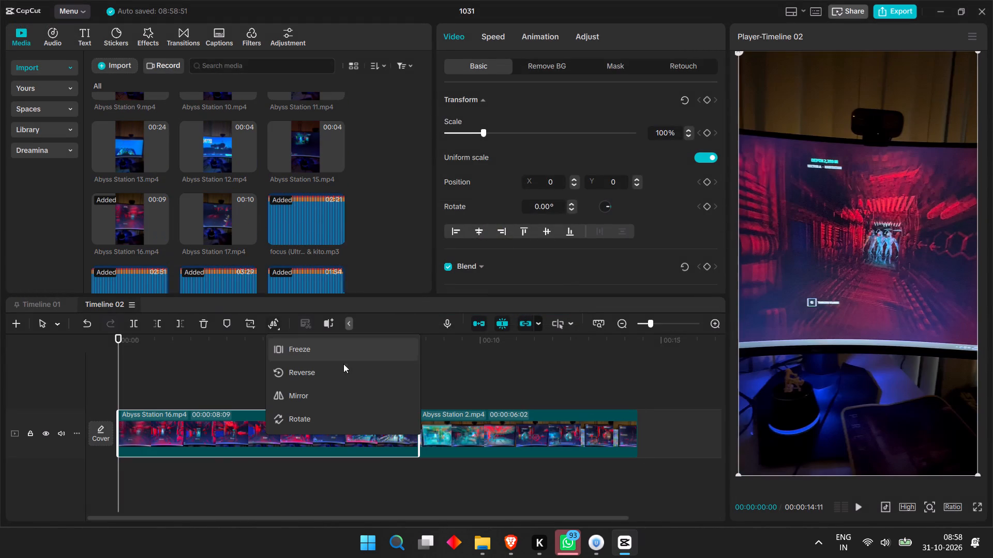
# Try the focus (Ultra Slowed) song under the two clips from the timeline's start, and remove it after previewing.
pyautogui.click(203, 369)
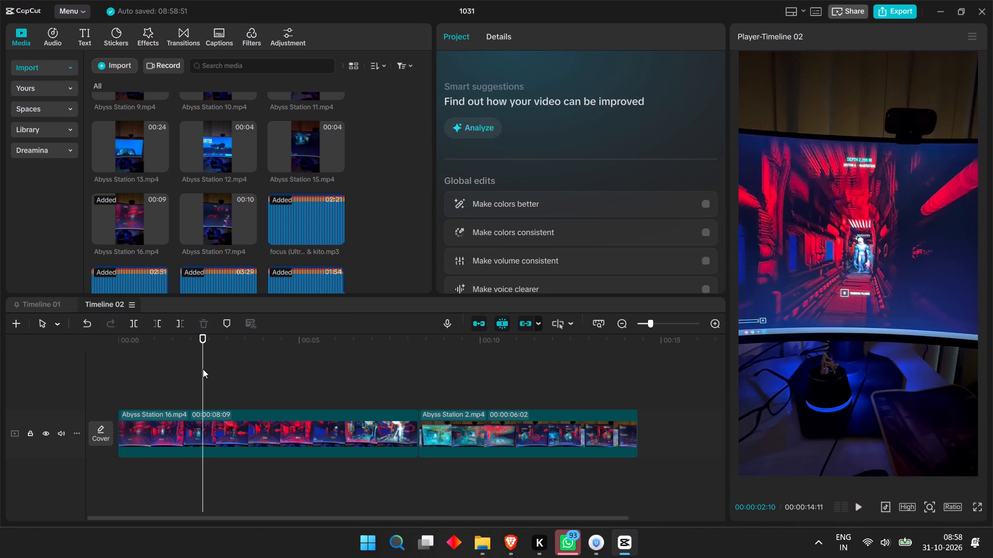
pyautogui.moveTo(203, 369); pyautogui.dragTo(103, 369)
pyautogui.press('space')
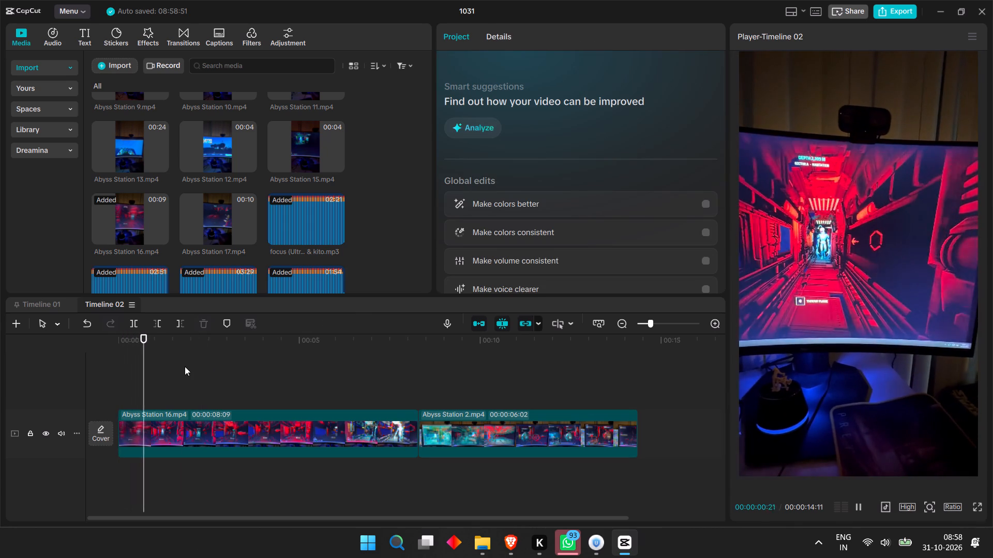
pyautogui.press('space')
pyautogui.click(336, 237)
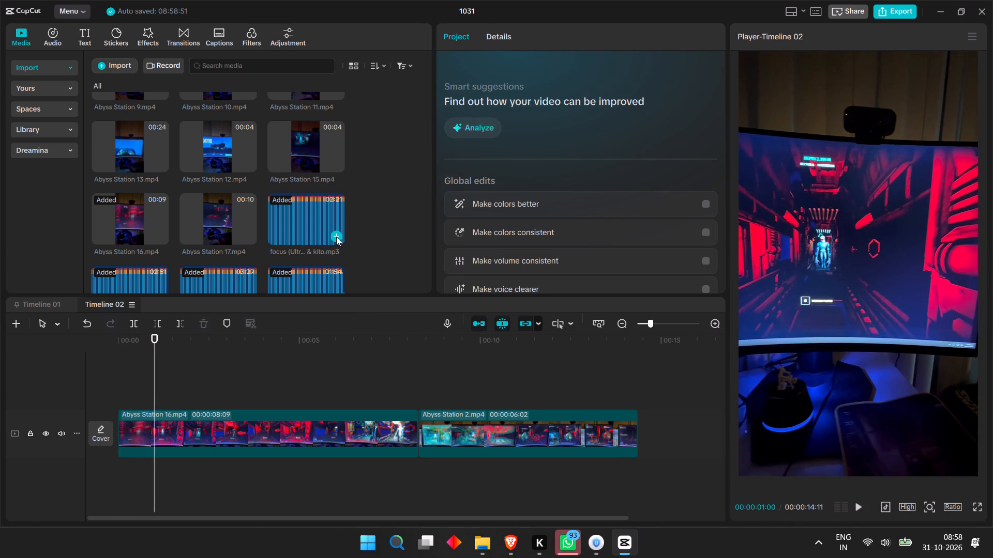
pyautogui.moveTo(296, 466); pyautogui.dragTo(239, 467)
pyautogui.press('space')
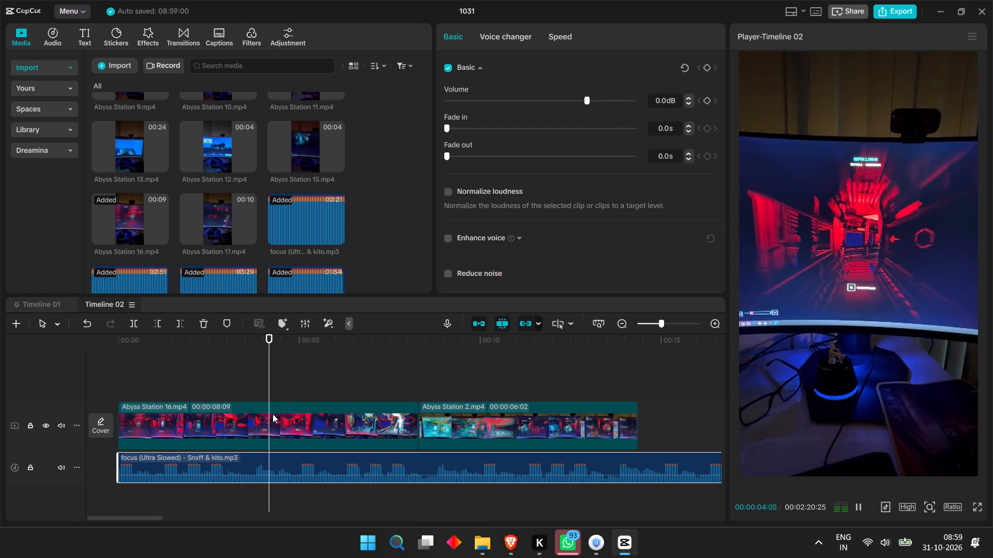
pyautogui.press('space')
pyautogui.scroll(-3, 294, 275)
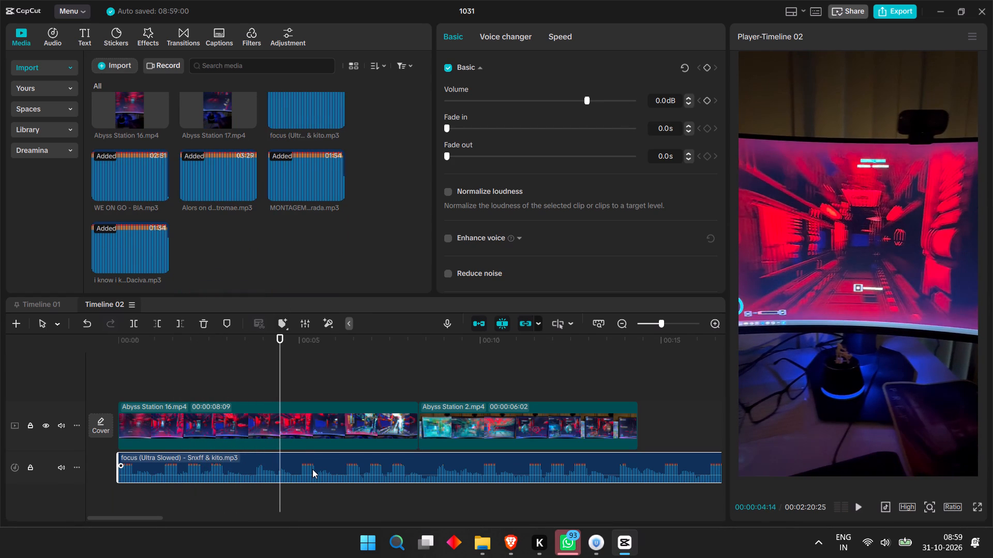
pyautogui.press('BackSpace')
# Place the Alors on danse song under the clips at the timeline's start and return the playhead to the beginning.
pyautogui.click(249, 198)
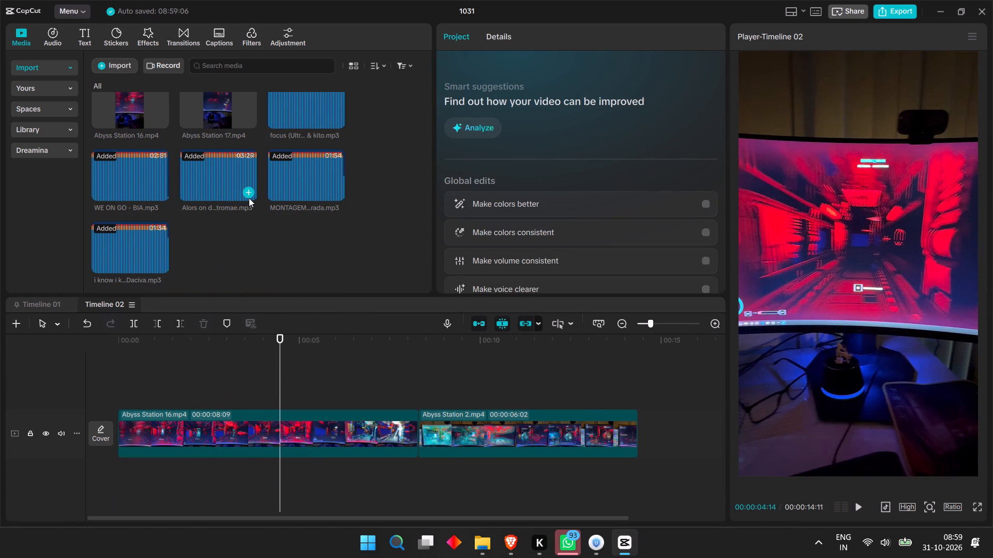
pyautogui.moveTo(364, 462); pyautogui.dragTo(197, 451)
pyautogui.moveTo(281, 347); pyautogui.dragTo(91, 369)
# Set the speed of both Abyss Station clips to 1.20x.
pyautogui.moveTo(668, 414); pyautogui.dragTo(369, 407)
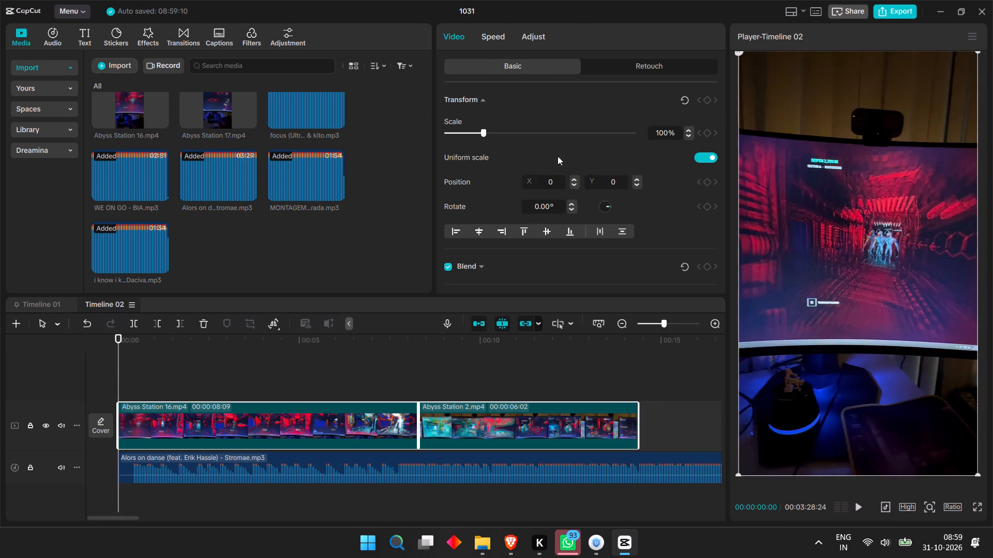
pyautogui.click(480, 39)
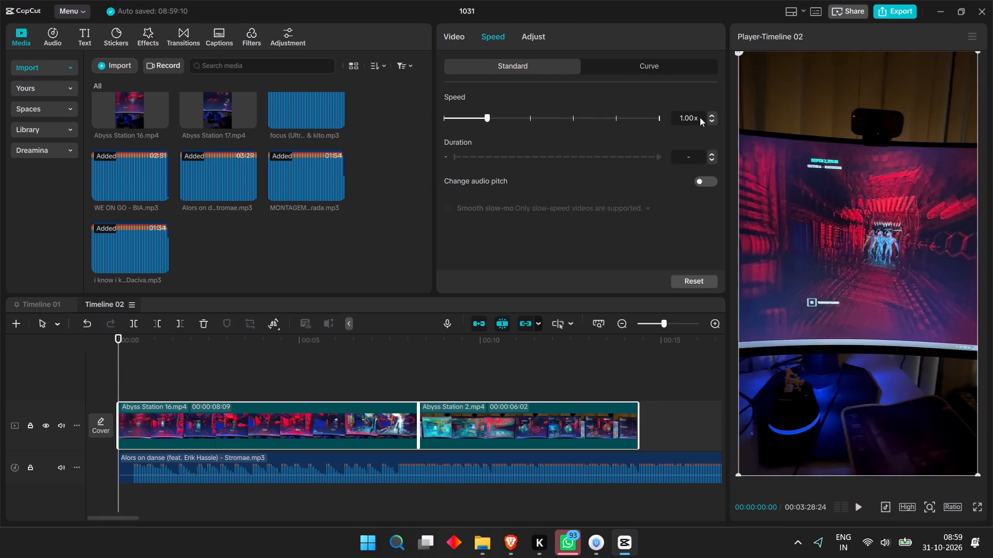
pyautogui.click(711, 113)
pyautogui.click(711, 113)
pyautogui.doubleClick(711, 115)
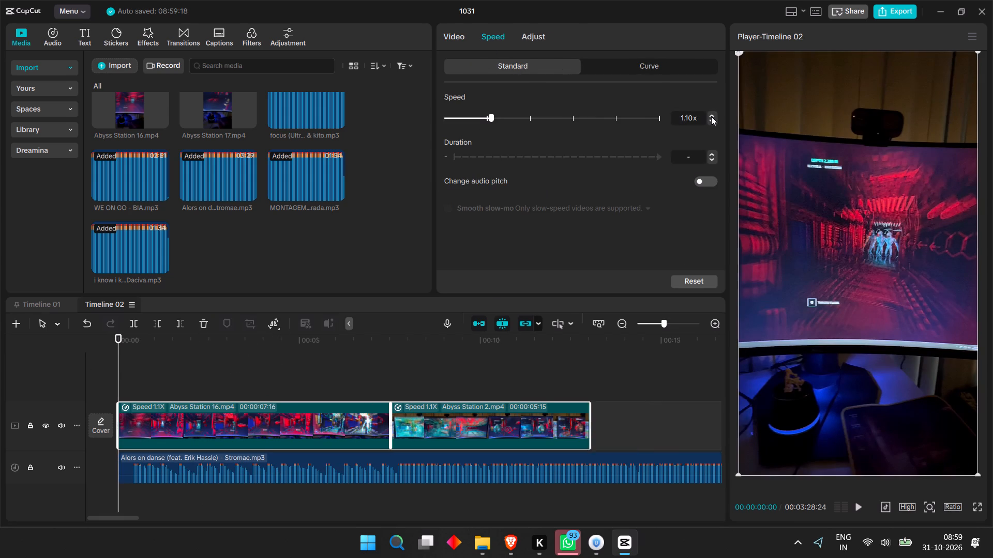
pyautogui.click(711, 116)
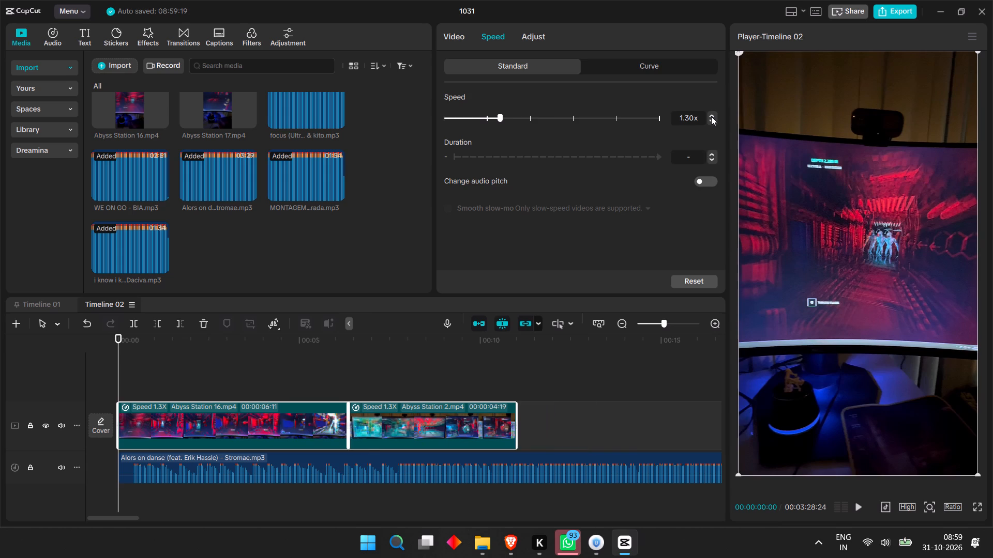
pyautogui.click(711, 120)
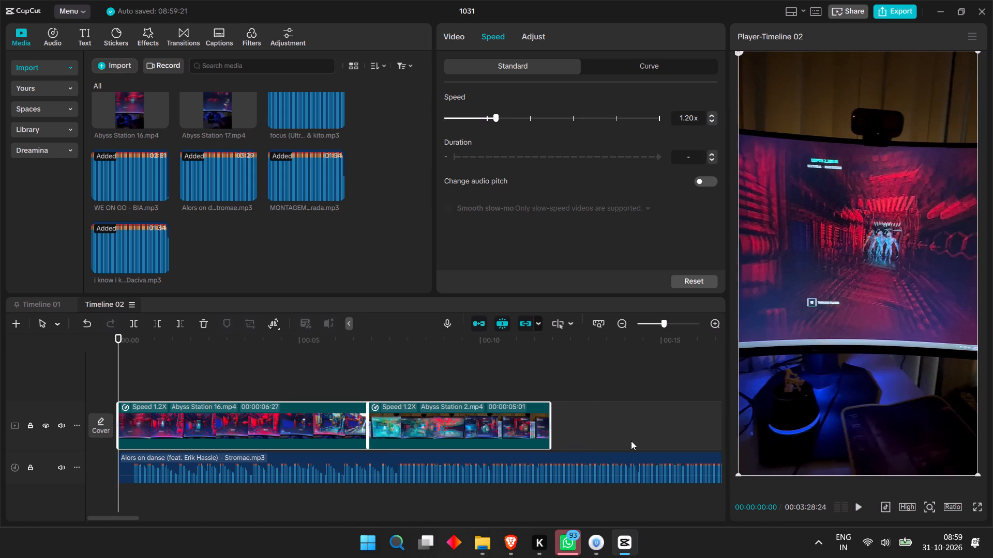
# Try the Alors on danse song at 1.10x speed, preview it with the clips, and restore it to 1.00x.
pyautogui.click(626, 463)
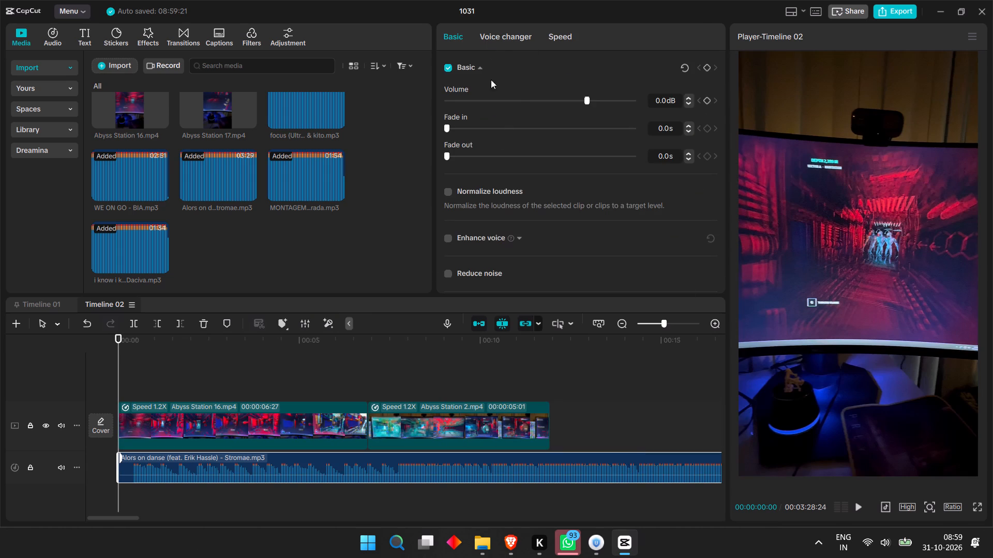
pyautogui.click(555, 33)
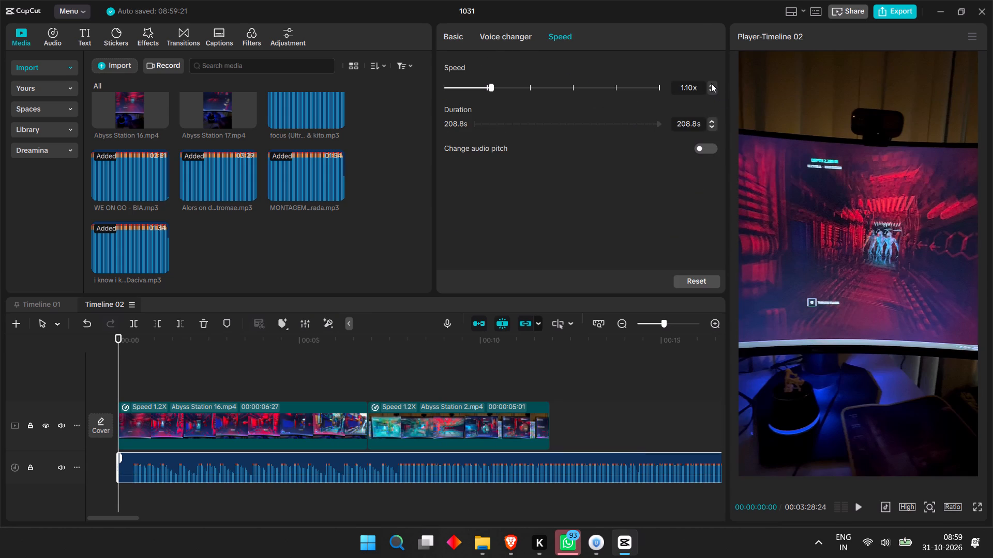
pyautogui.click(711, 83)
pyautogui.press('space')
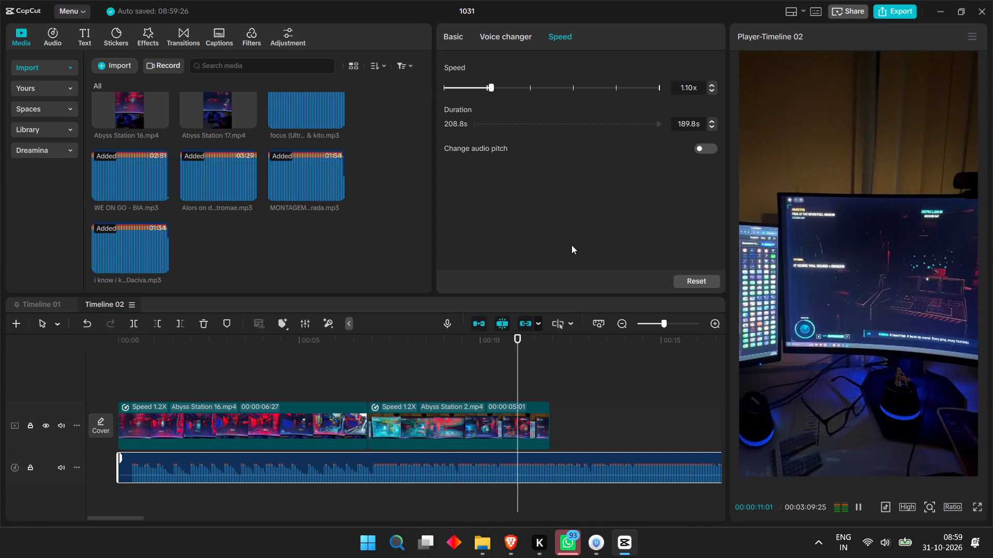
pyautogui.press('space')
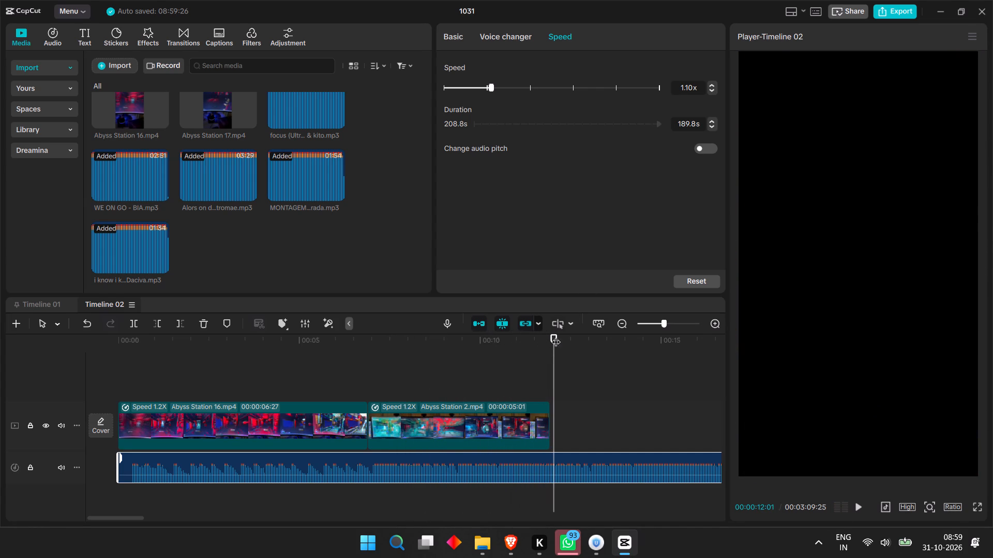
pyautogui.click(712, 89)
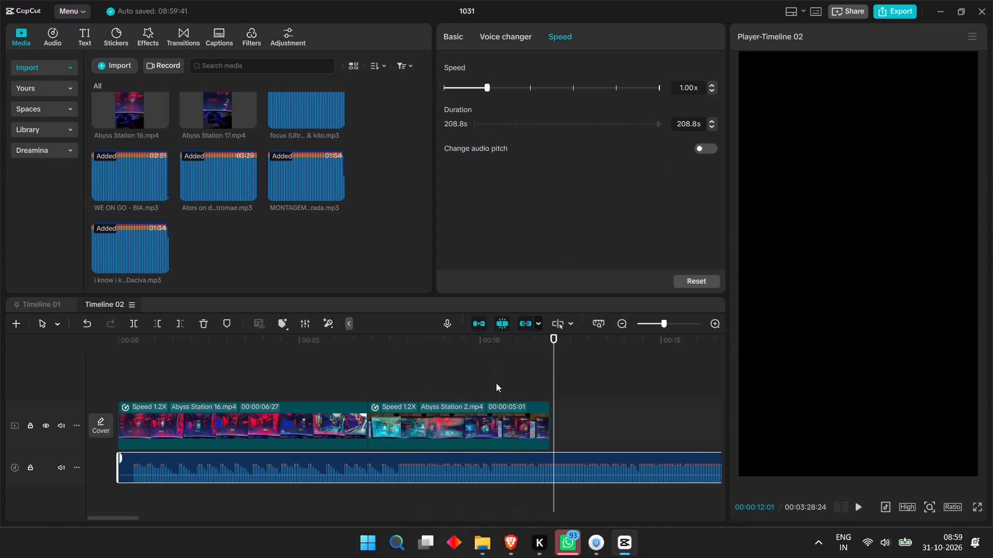
# Preview the ending, cut the Alors on danse song at the end of the second clip, delete the excess, and return to the start.
pyautogui.click(422, 345)
pyautogui.press('space')
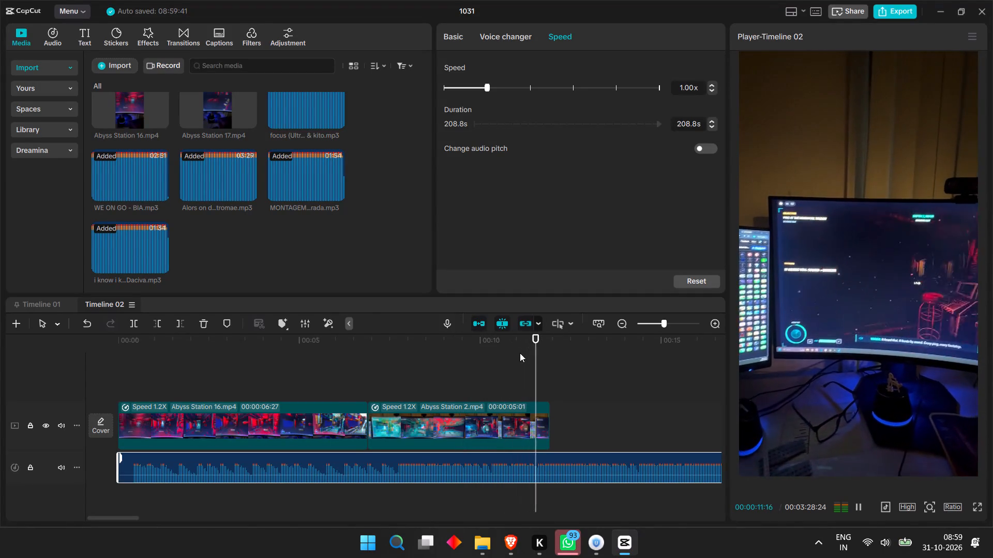
pyautogui.press('space')
pyautogui.click(573, 461)
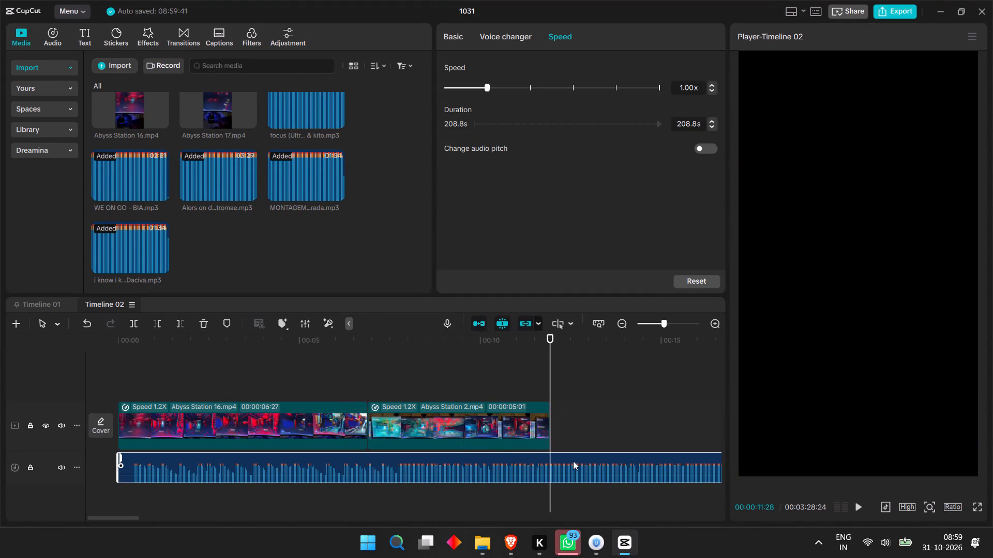
pyautogui.hotkey('ctrl', 'b')
pyautogui.press('BackSpace')
pyautogui.moveTo(550, 354); pyautogui.dragTo(541, 354)
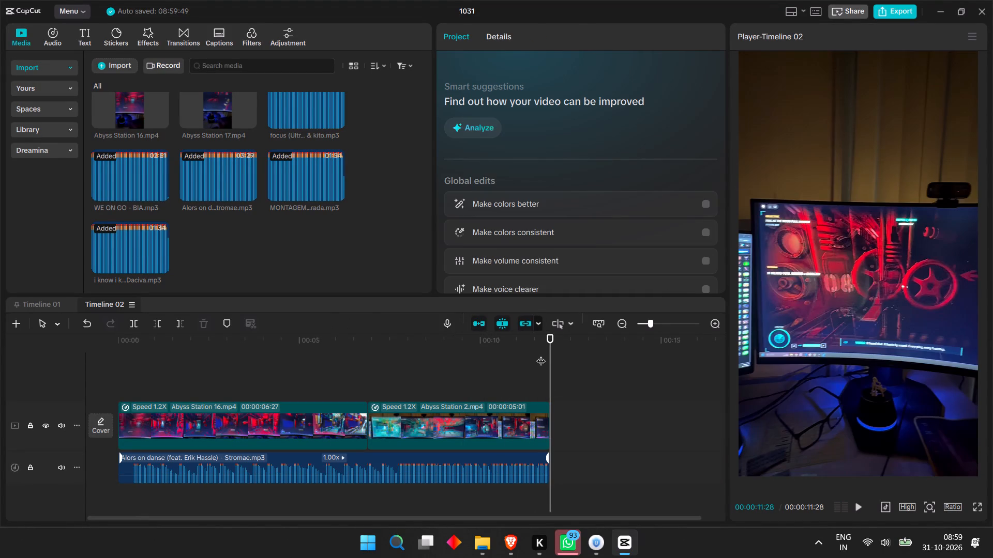
pyautogui.moveTo(541, 354); pyautogui.dragTo(110, 374)
# Copy the styled hook text from Timeline 01 to the start of Timeline 02.
pyautogui.click(47, 304)
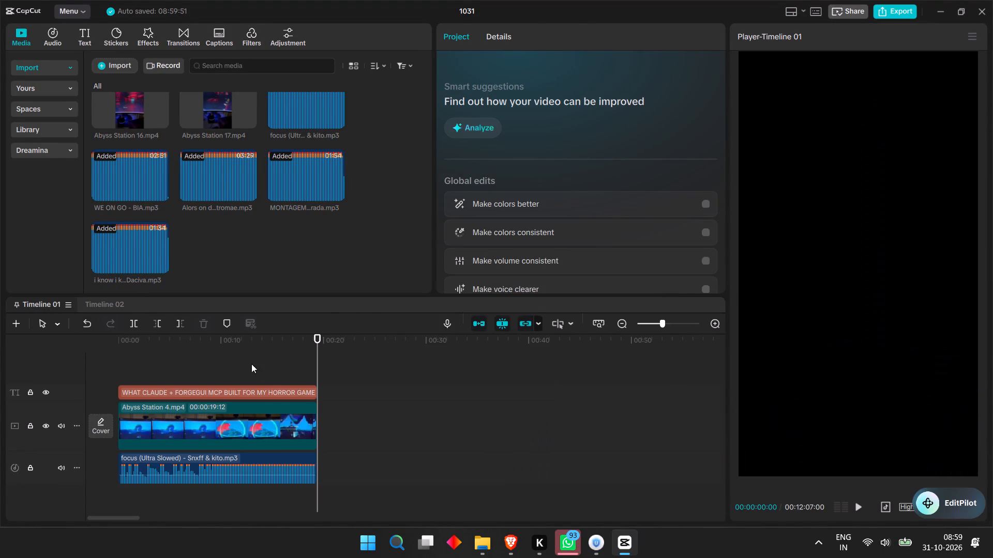
pyautogui.click(263, 388)
pyautogui.hotkey('ctrl', 'c')
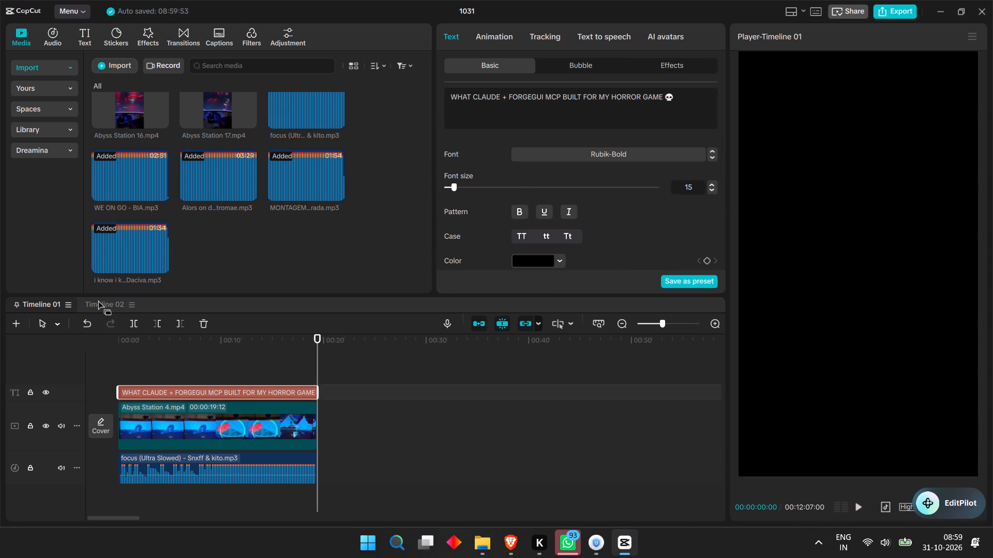
pyautogui.click(97, 299)
pyautogui.hotkey('ctrl', 'v')
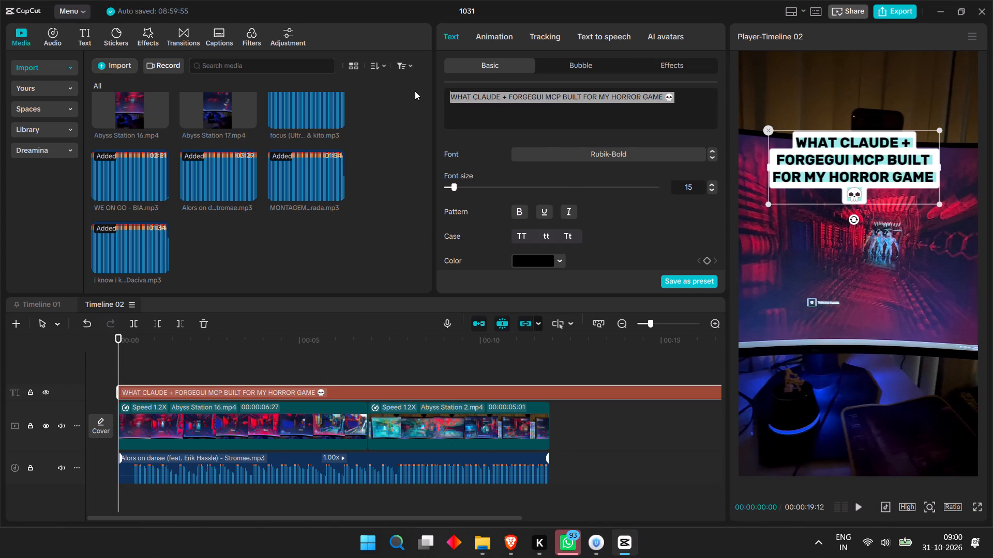
pyautogui.hotkey('ctrl', 'v')
# Reposition the hook text horizontally centred in the lower half of the video frame, checking its placement during playback.
pyautogui.click(885, 173)
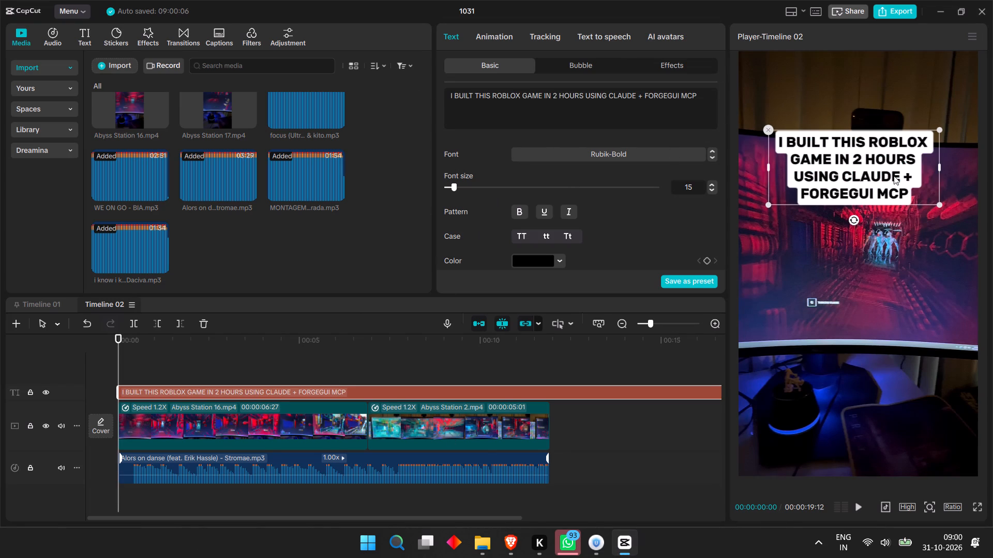
pyautogui.moveTo(894, 176); pyautogui.dragTo(912, 126)
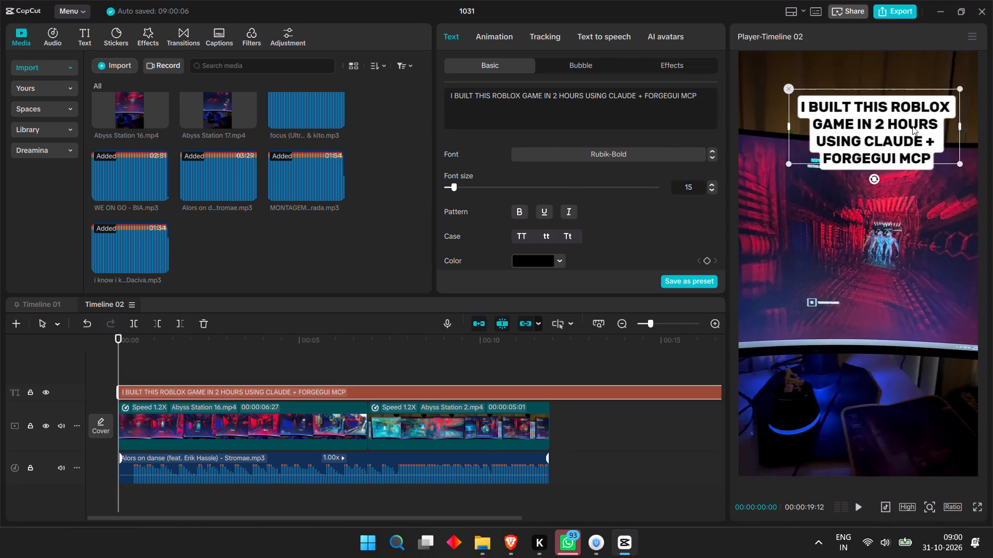
pyautogui.moveTo(912, 126); pyautogui.dragTo(904, 245)
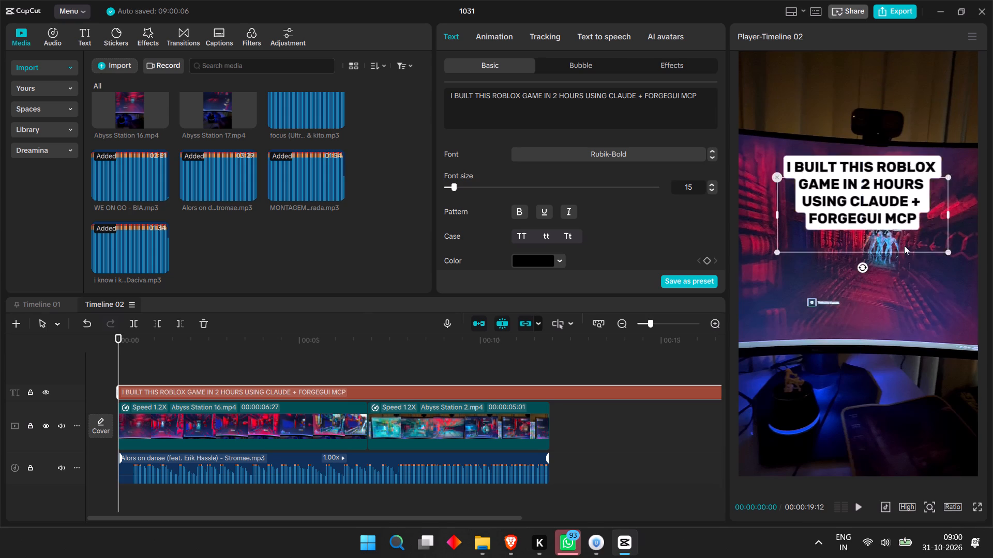
pyautogui.moveTo(904, 245); pyautogui.dragTo(877, 389)
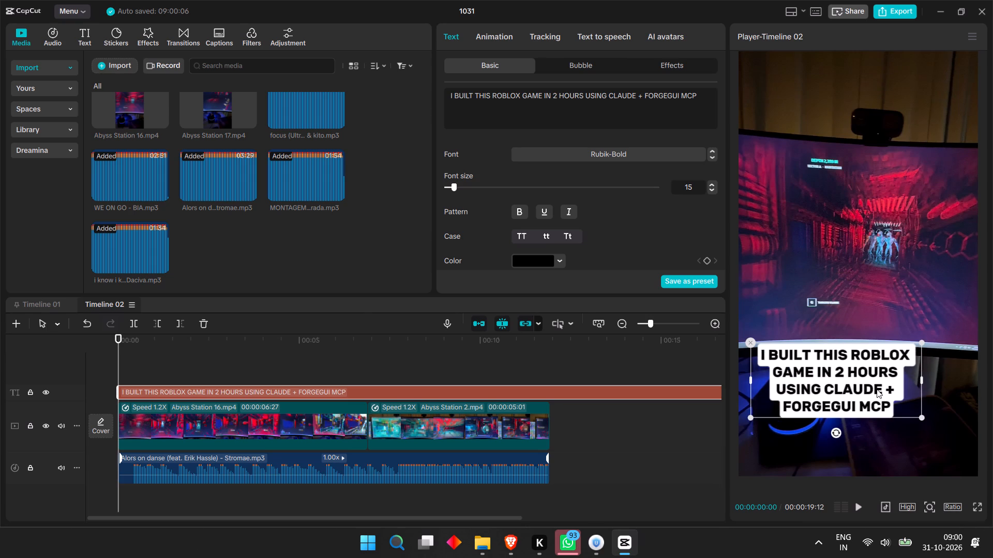
pyautogui.moveTo(877, 389); pyautogui.dragTo(880, 380)
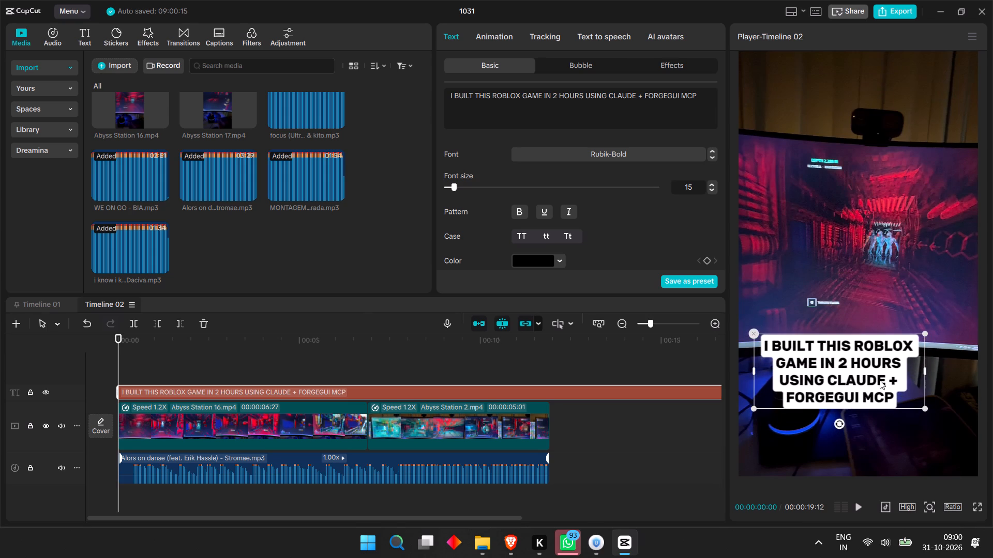
pyautogui.press('space')
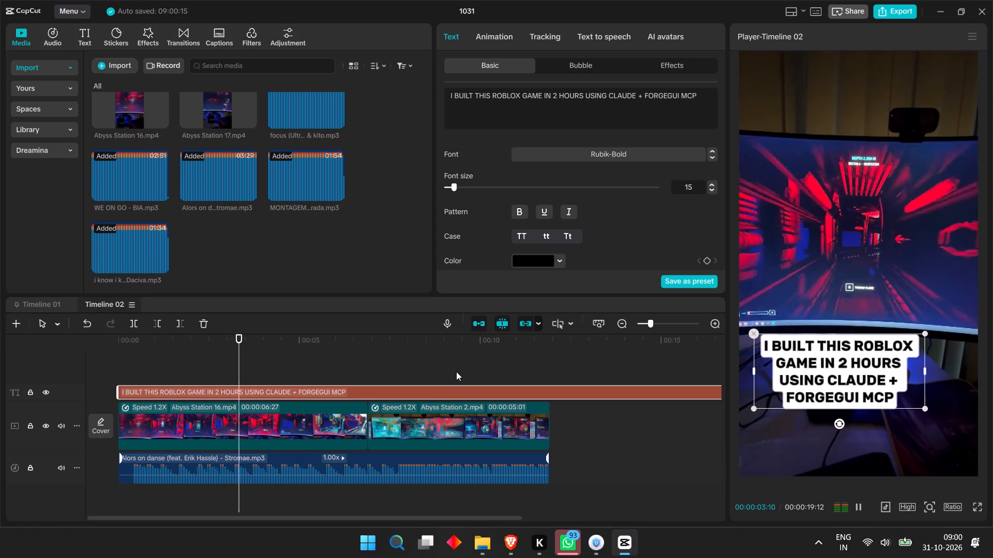
pyautogui.moveTo(804, 380); pyautogui.dragTo(820, 358)
pyautogui.press('space')
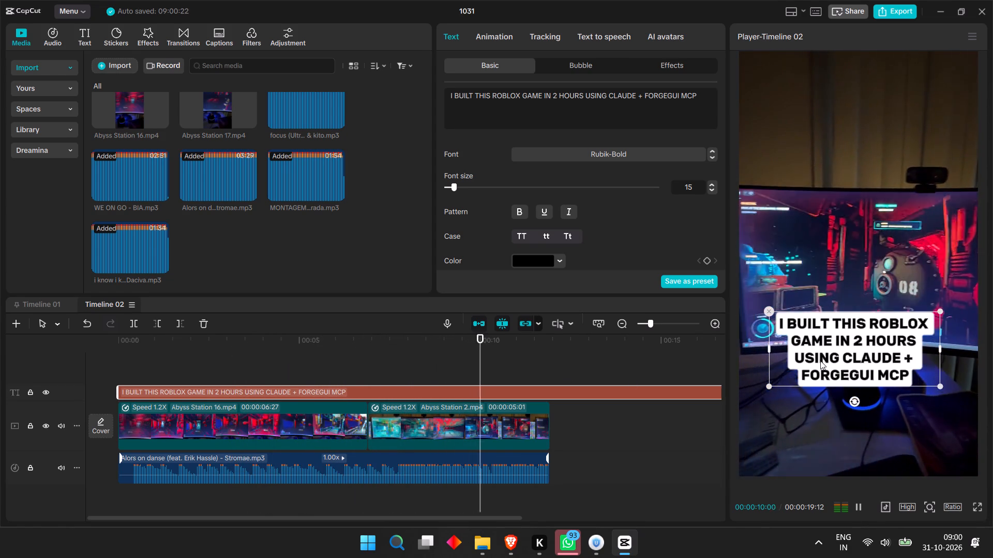
pyautogui.press('space')
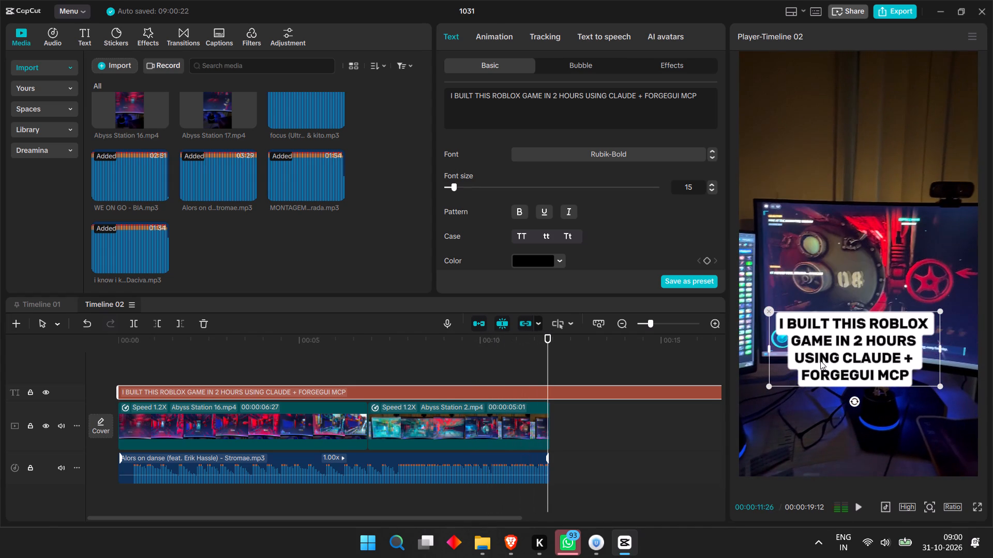
# Split the hook text at the end of the clips, 00:00:11:28, and delete the excess part.
pyautogui.moveTo(546, 348); pyautogui.dragTo(551, 352)
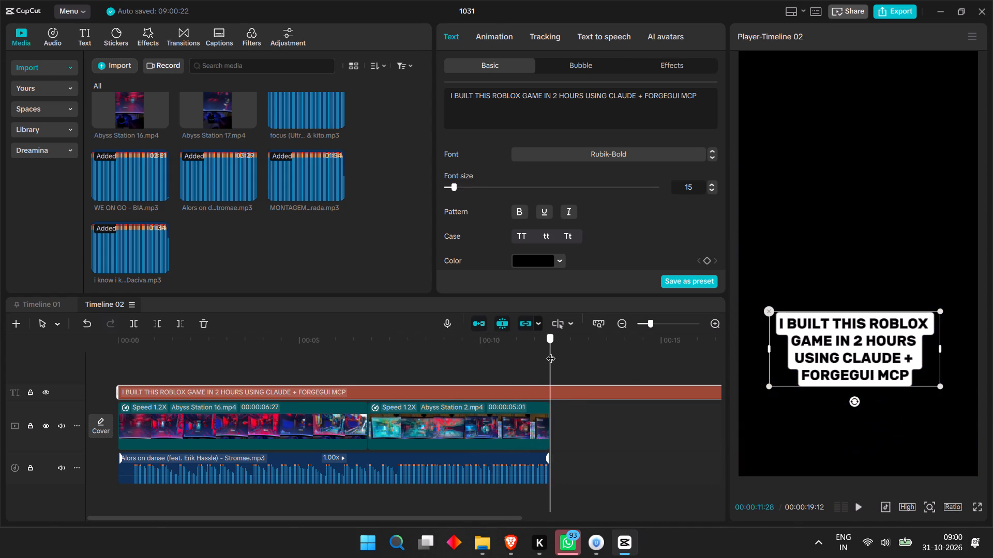
pyautogui.moveTo(551, 352); pyautogui.dragTo(549, 353)
pyautogui.hotkey('ctrl', 'b')
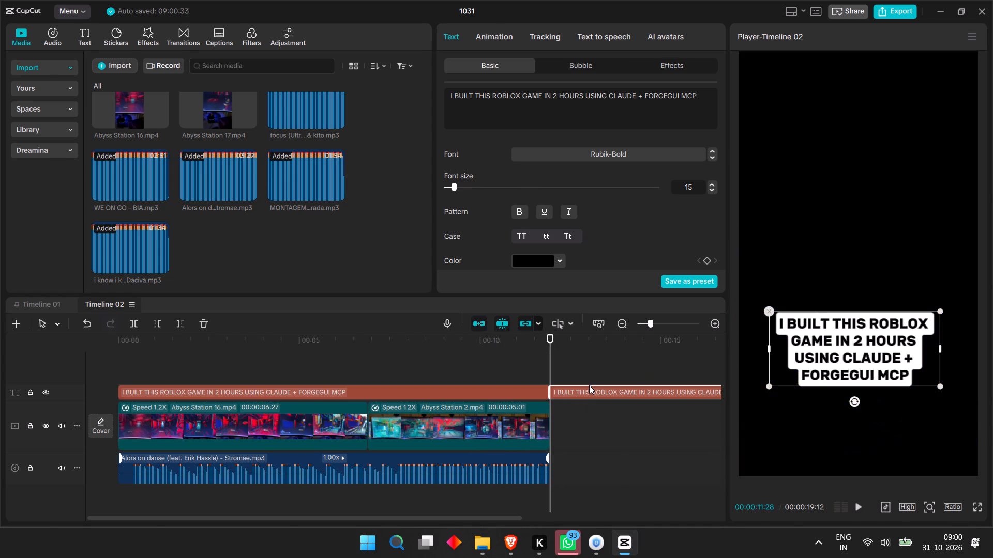
pyautogui.press('BackSpace')
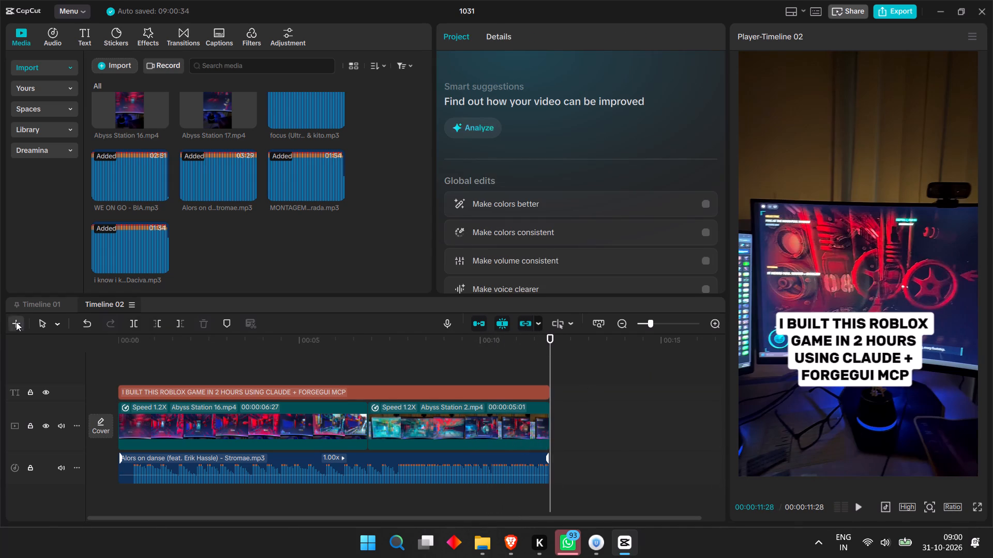
# Create a new timeline, Timeline 03, and add the Abyss Station 17.mp4 clip to it.
pyautogui.click(16, 322)
pyautogui.scroll(3, 227, 182)
pyautogui.scroll(-1, 224, 203)
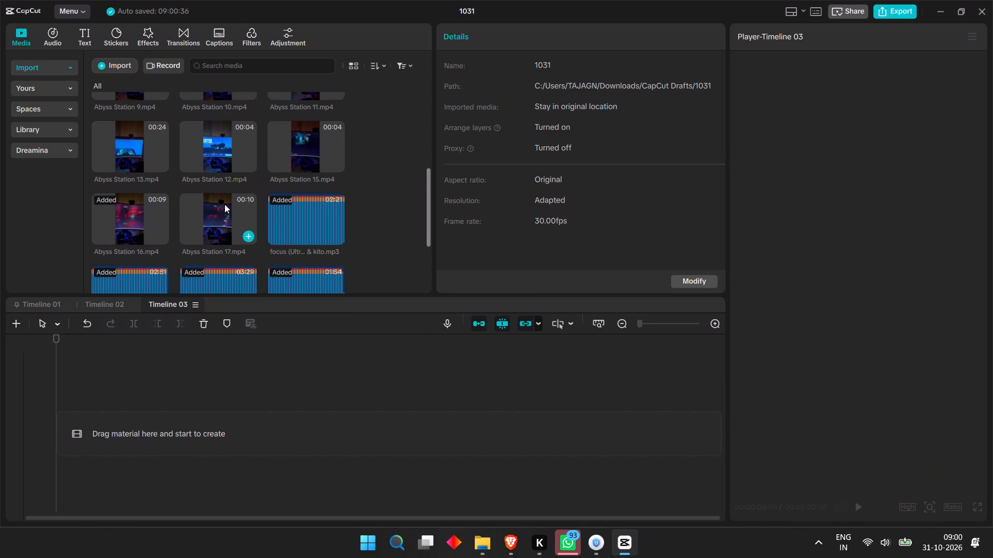
pyautogui.click(246, 237)
# Set the Abyss Station 17 clip's speed to 1.10x after trying and previewing 0.80x.
pyautogui.click(486, 38)
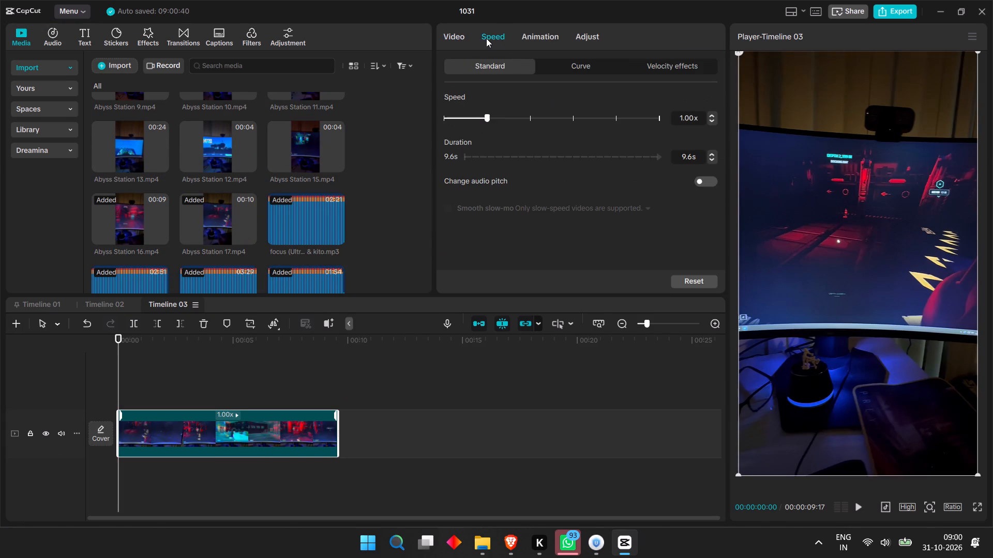
pyautogui.click(712, 121)
pyautogui.click(712, 121)
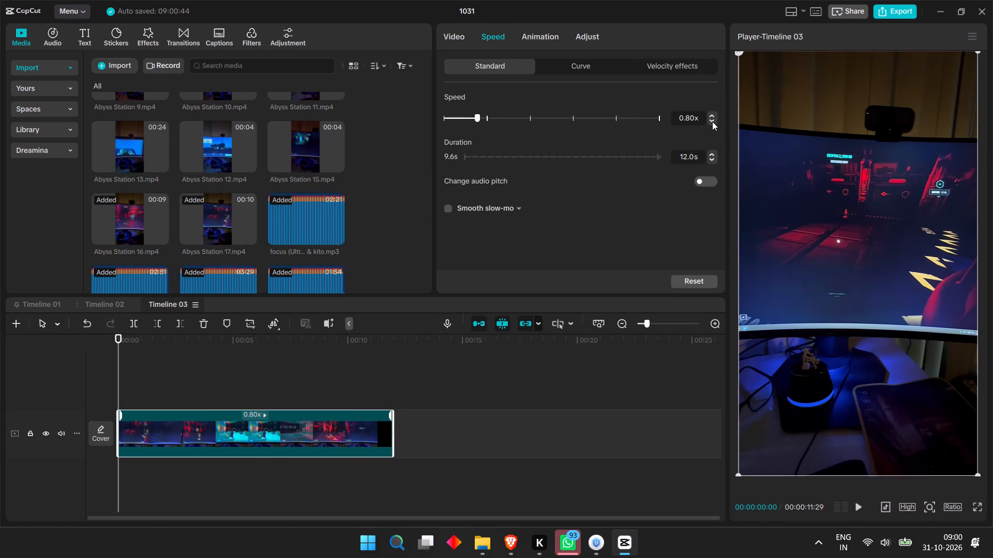
pyautogui.press('space')
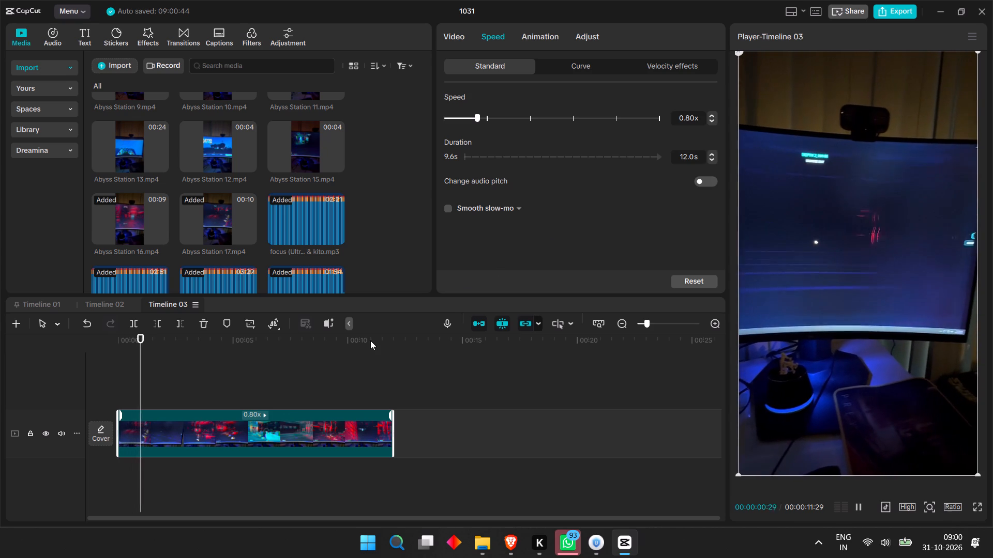
pyautogui.press('space')
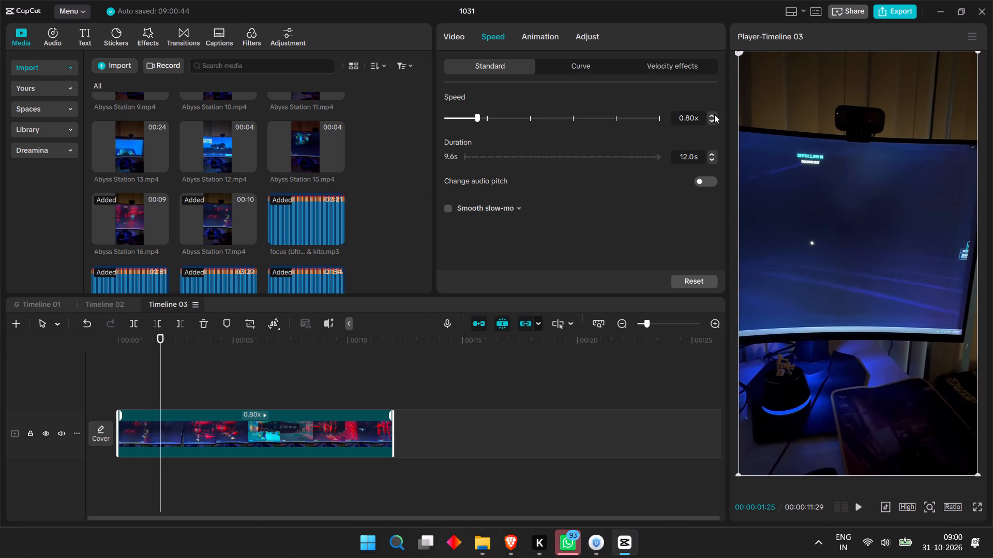
pyautogui.doubleClick(713, 116)
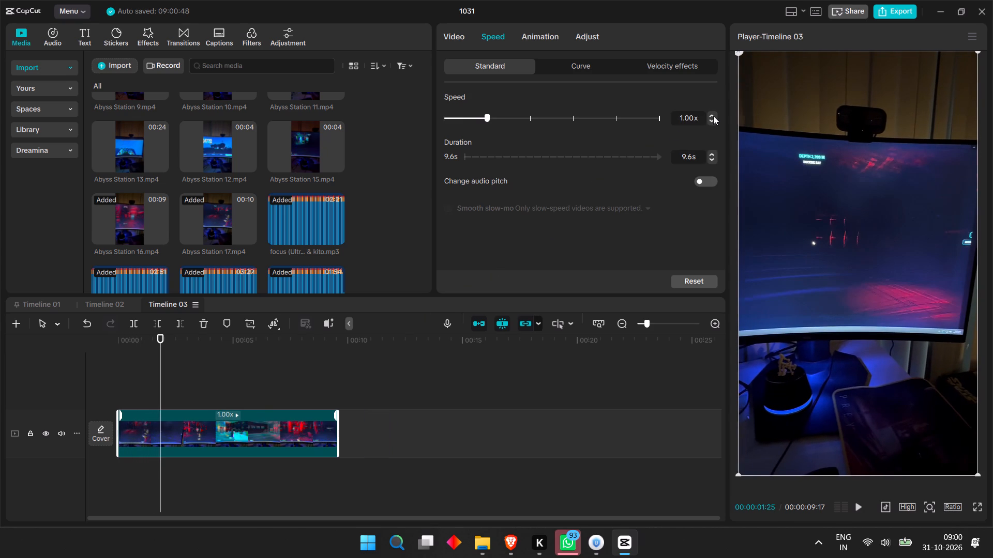
pyautogui.click(713, 116)
# Insert the Abyss Station 15.mp4 clip ahead of Abyss Station 17 and preview the cut between them.
pyautogui.click(338, 166)
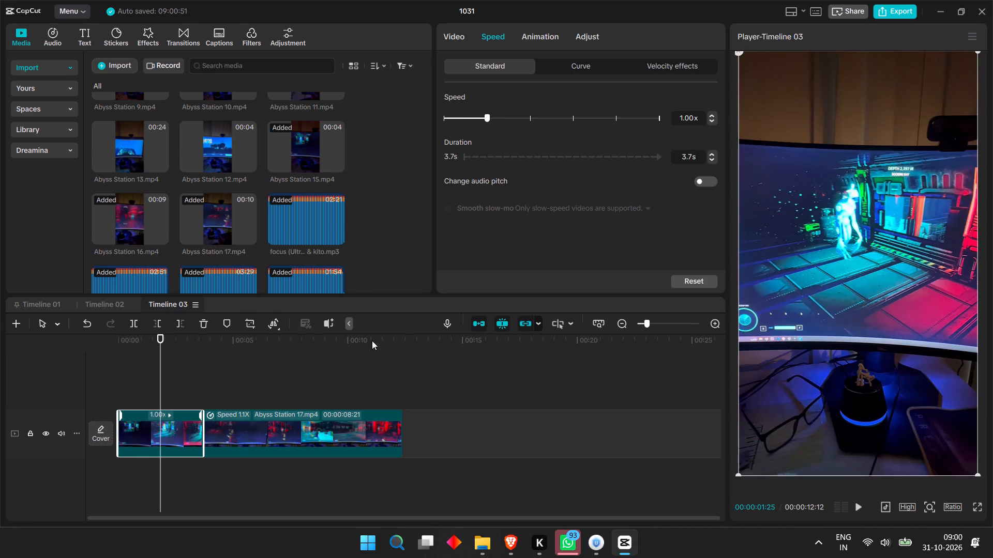
pyautogui.click(233, 352)
pyautogui.moveTo(230, 350); pyautogui.dragTo(189, 352)
pyautogui.press('space')
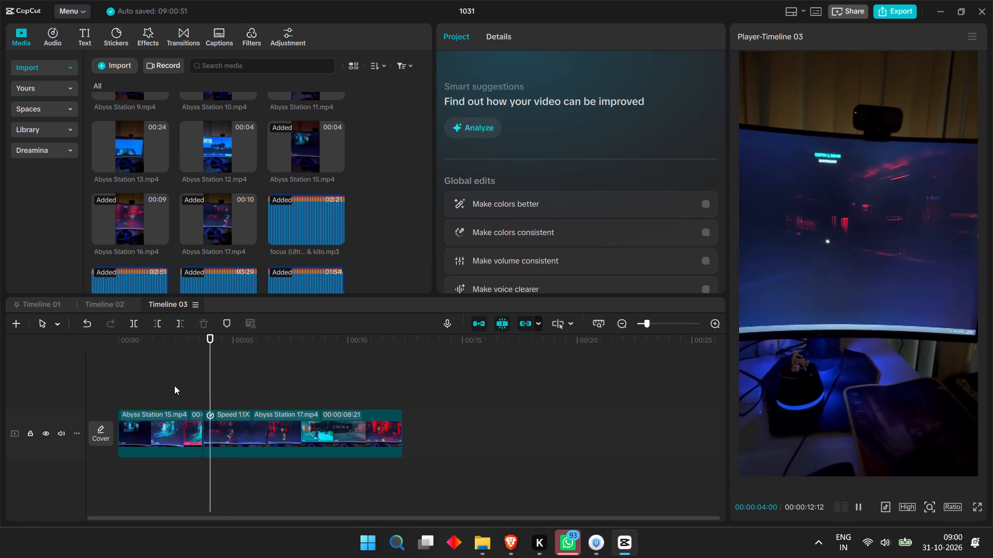
# Add the MONTAGEM ALQUIMIA (SLOWED) song at the start of Timeline 03 and preview it with the clips.
pyautogui.moveTo(172, 385); pyautogui.dragTo(94, 377)
pyautogui.moveTo(117, 345); pyautogui.dragTo(110, 349)
pyautogui.click(117, 339)
pyautogui.moveTo(131, 339); pyautogui.dragTo(112, 342)
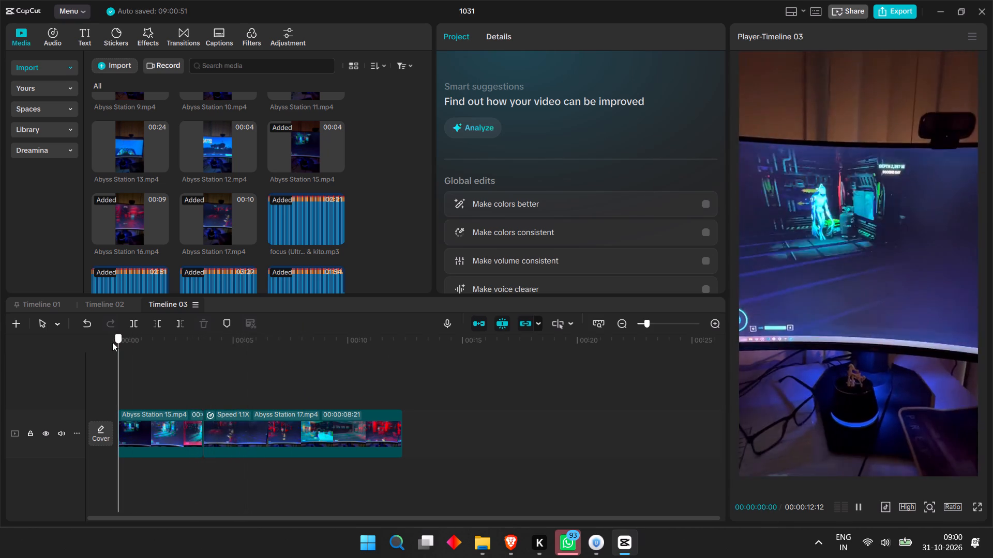
pyautogui.moveTo(112, 342); pyautogui.dragTo(103, 342)
pyautogui.scroll(-3, 187, 246)
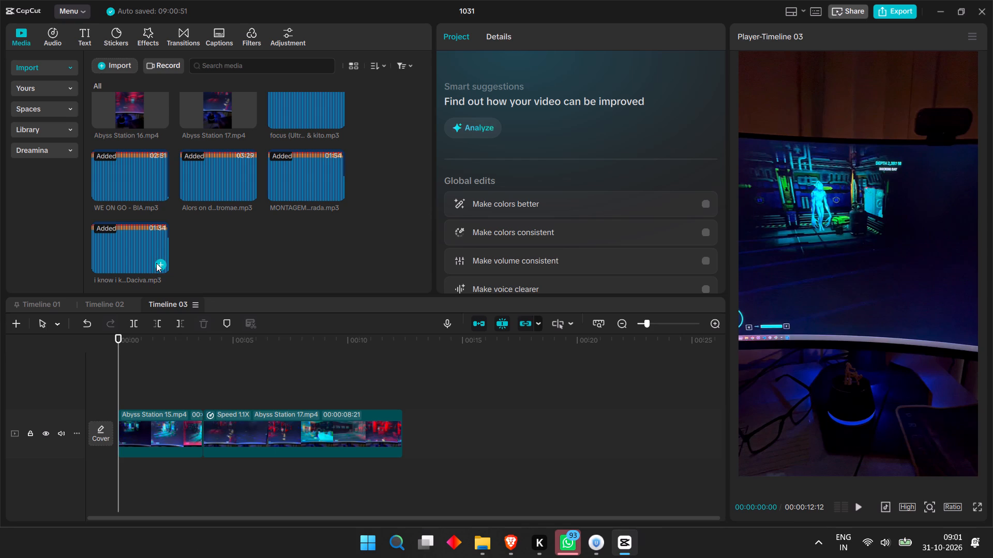
pyautogui.click(339, 193)
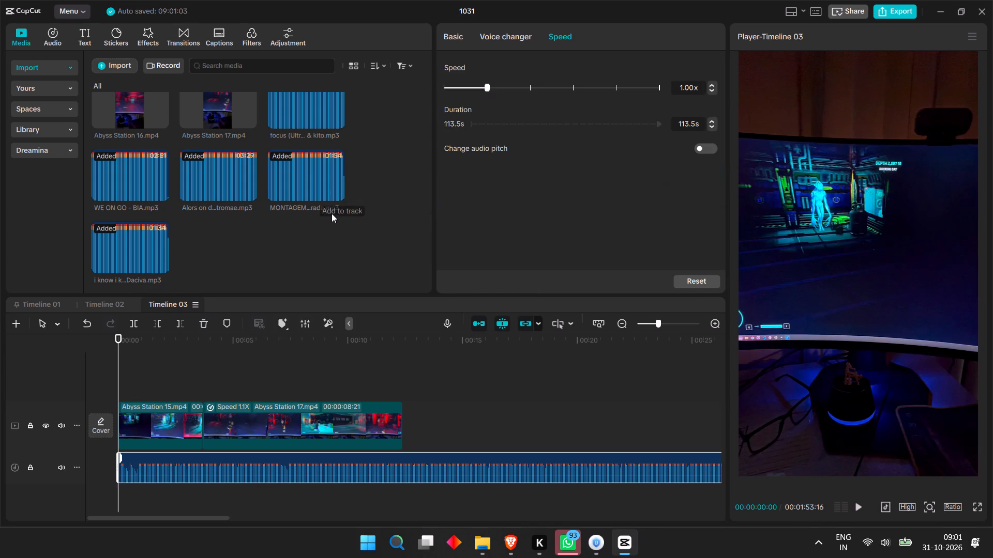
pyautogui.press('space')
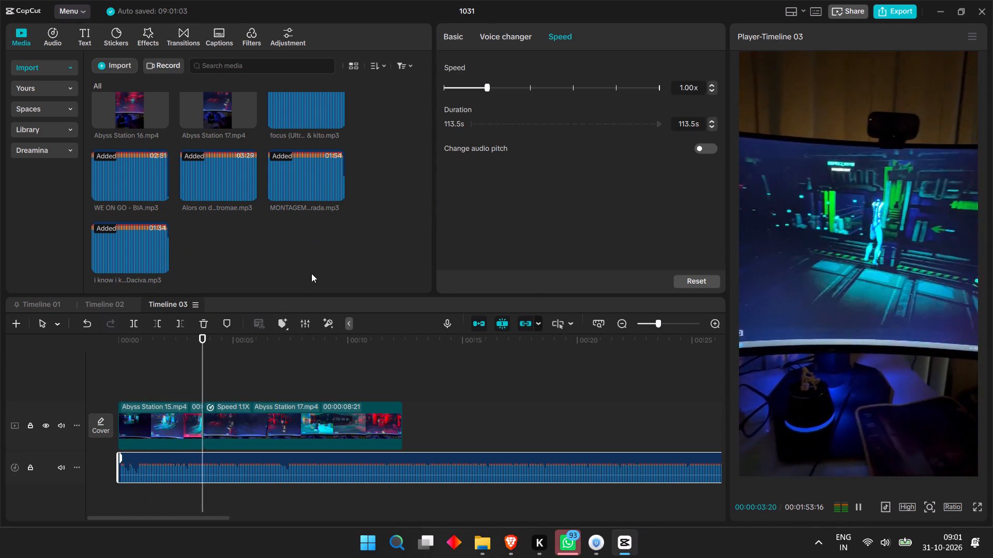
# Split the song at the end of the clips, 00:00:12:12, and delete the excess part.
pyautogui.moveTo(418, 346); pyautogui.dragTo(401, 339)
pyautogui.hotkey('ctrl', 'b')
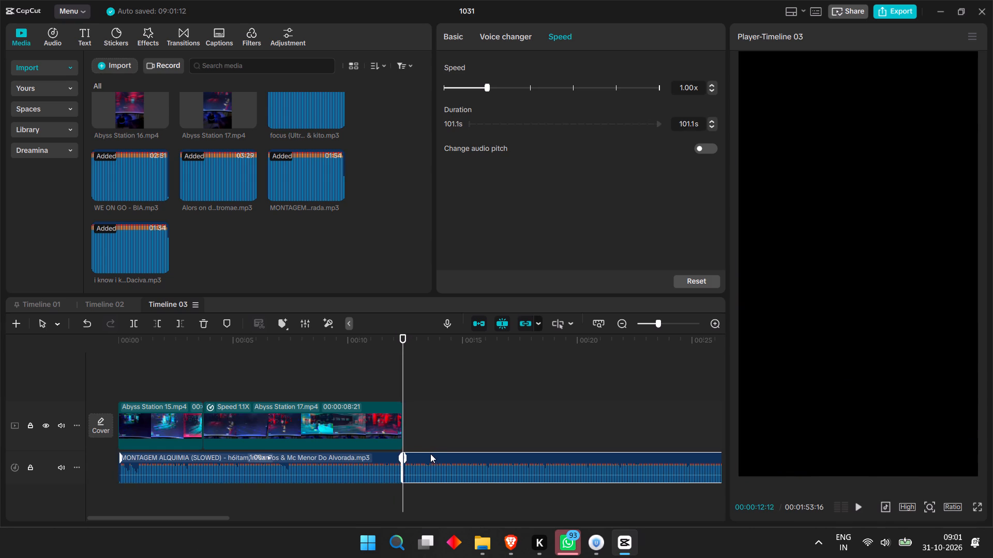
pyautogui.press('BackSpace')
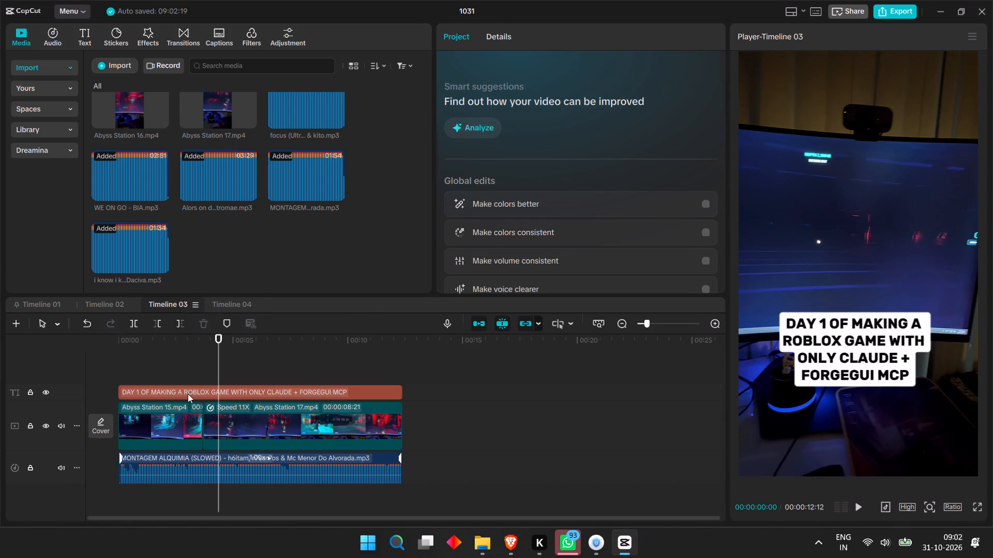
pyautogui.hotkey('ctrl', 'c')
pyautogui.click(222, 303)
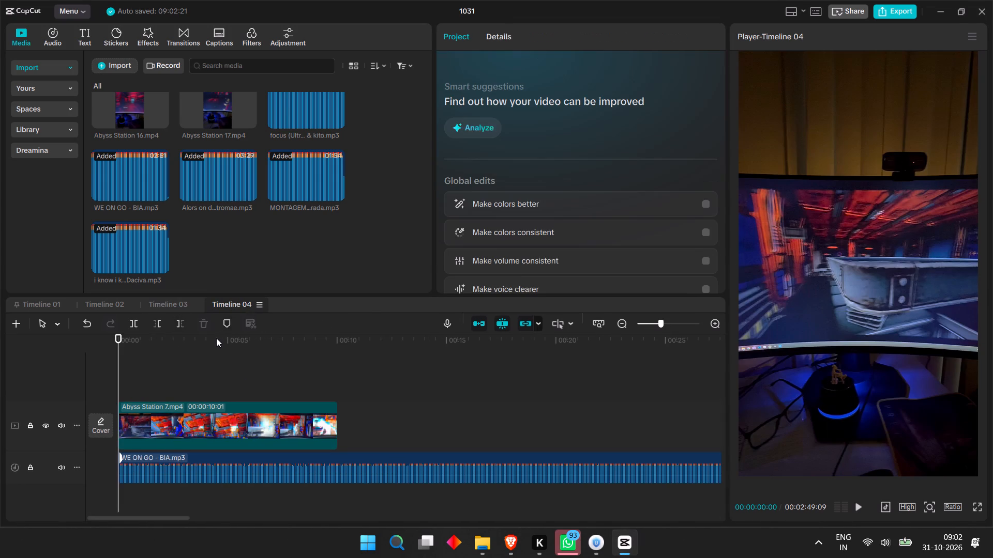
pyautogui.hotkey('ctrl', 'v')
pyautogui.moveTo(704, 90); pyautogui.dragTo(703, 90)
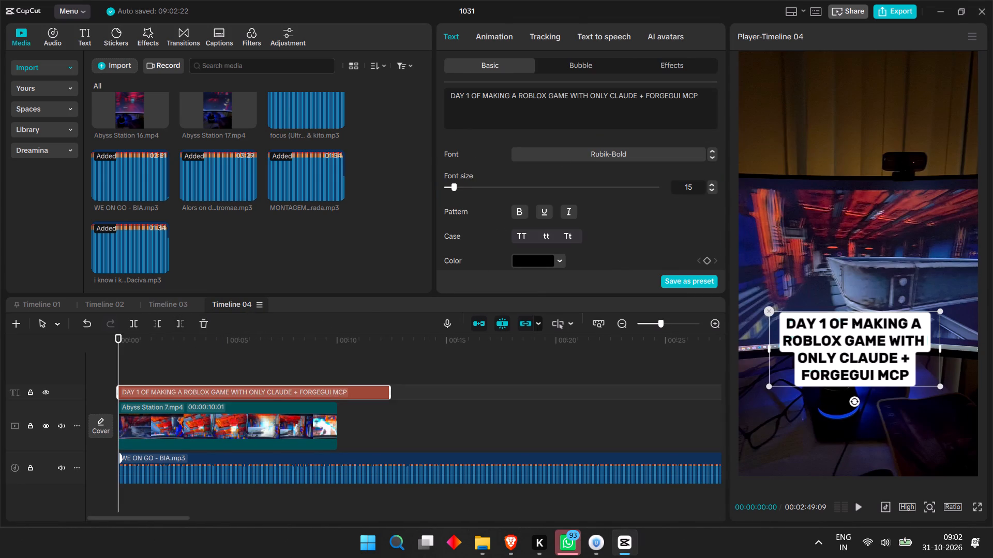
pyautogui.moveTo(703, 90); pyautogui.dragTo(712, 108)
pyautogui.hotkey('ctrl', 'v')
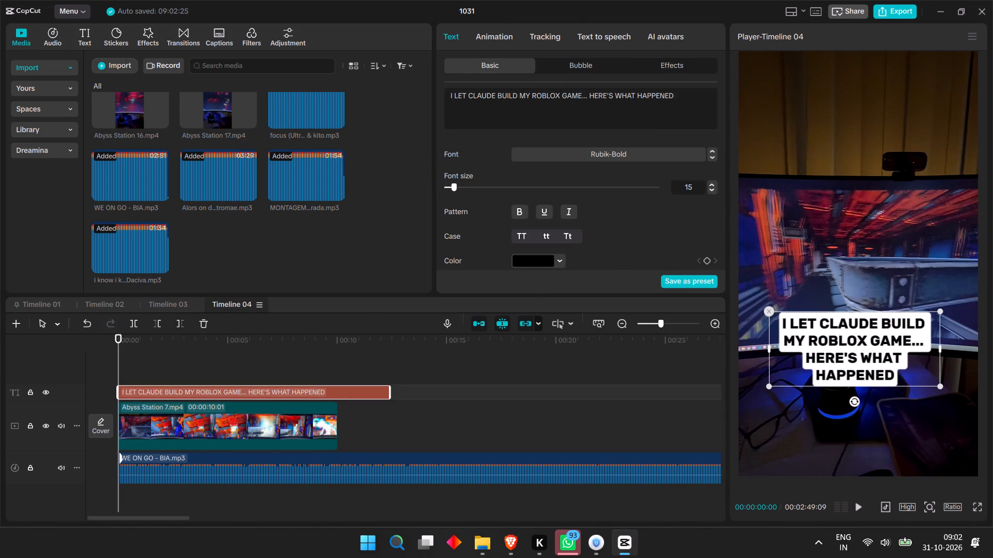
# Split the hook text at the end of the Abyss Station 7 clip, 00:00:10:01, and delete the excess part.
pyautogui.moveTo(320, 364); pyautogui.dragTo(344, 342)
pyautogui.moveTo(344, 337); pyautogui.dragTo(341, 343)
pyautogui.click(344, 385)
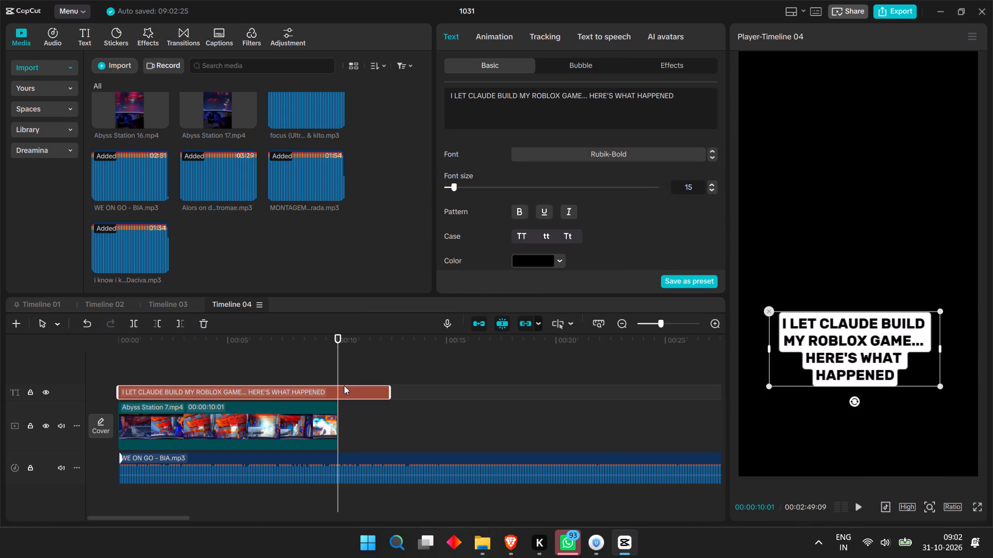
pyautogui.hotkey('ctrl', 'b')
pyautogui.press('BackSpace')
# Split the WE ON GO song at 00:00:10:01, delete the excess part and preview the reel from the start.
pyautogui.click(348, 454)
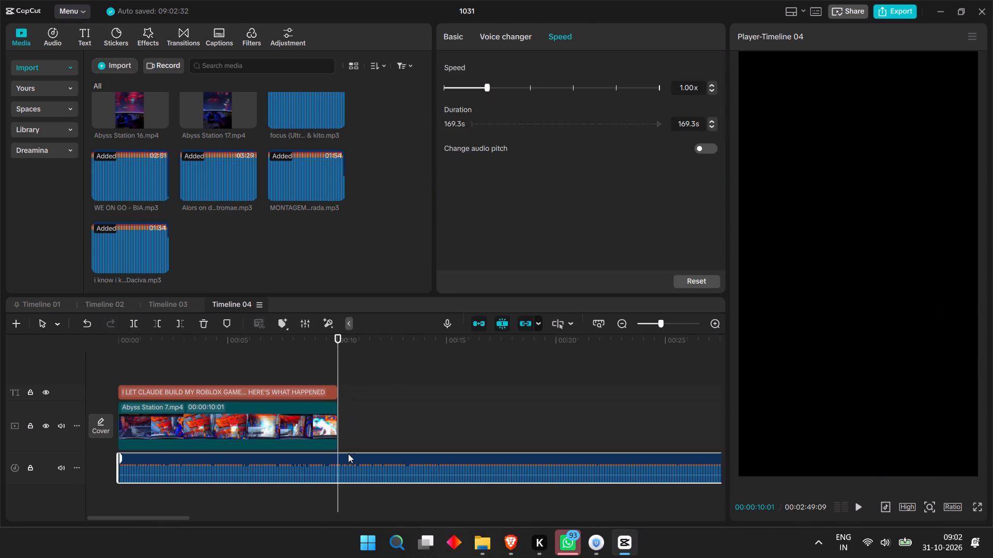
pyautogui.hotkey('ctrl', 'b')
pyautogui.press('BackSpace')
pyautogui.moveTo(332, 350); pyautogui.dragTo(89, 366)
pyautogui.press('space')
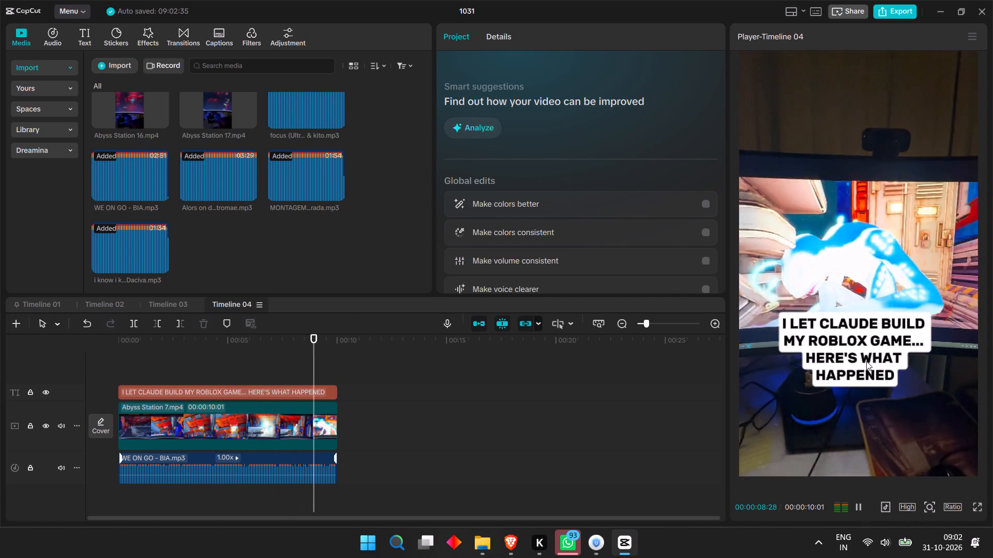
# Move Timeline 04's hook text to the upper part of the video frame, above the monitor's screen.
pyautogui.press('space')
pyautogui.press('space')
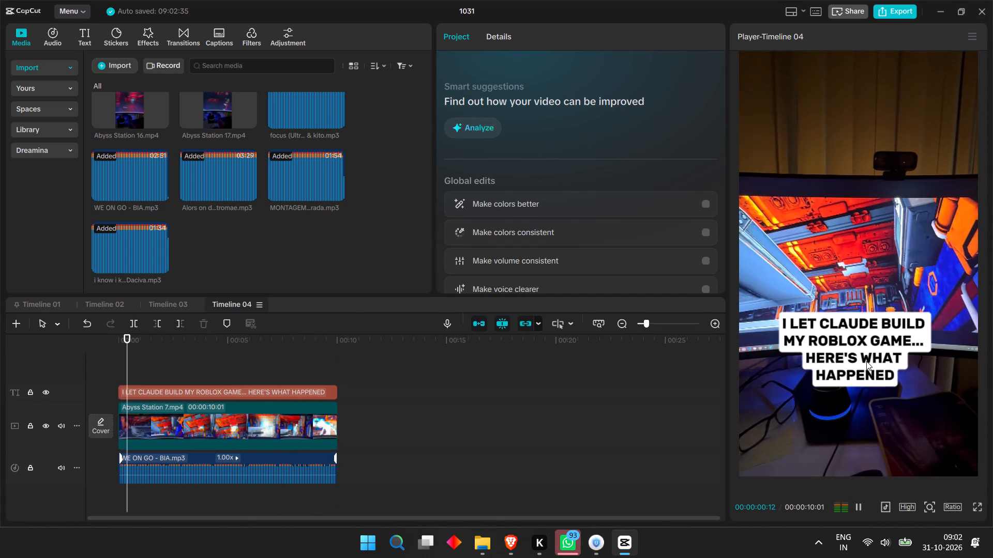
pyautogui.click(866, 361)
pyautogui.moveTo(866, 361); pyautogui.dragTo(861, 150)
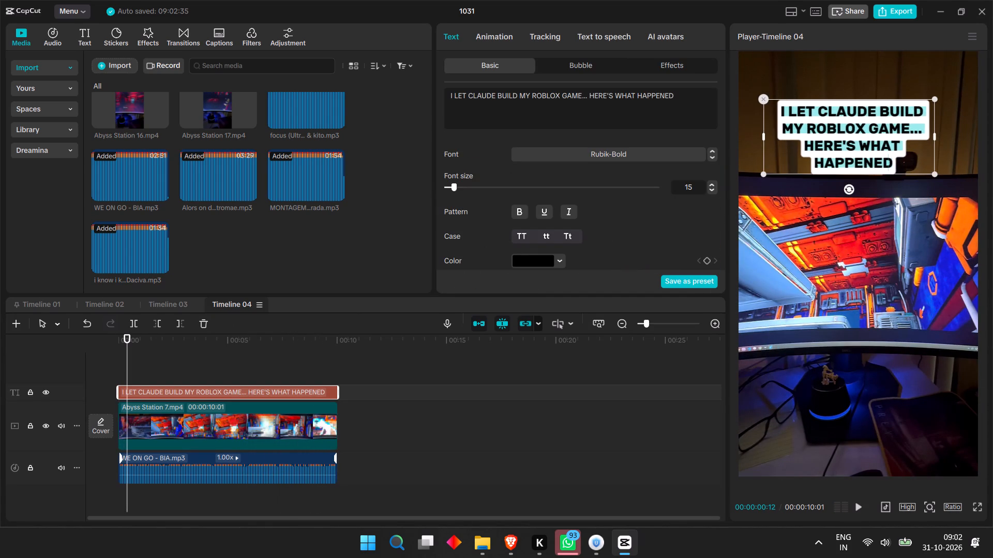
pyautogui.moveTo(861, 150); pyautogui.dragTo(861, 150)
pyautogui.click(863, 254)
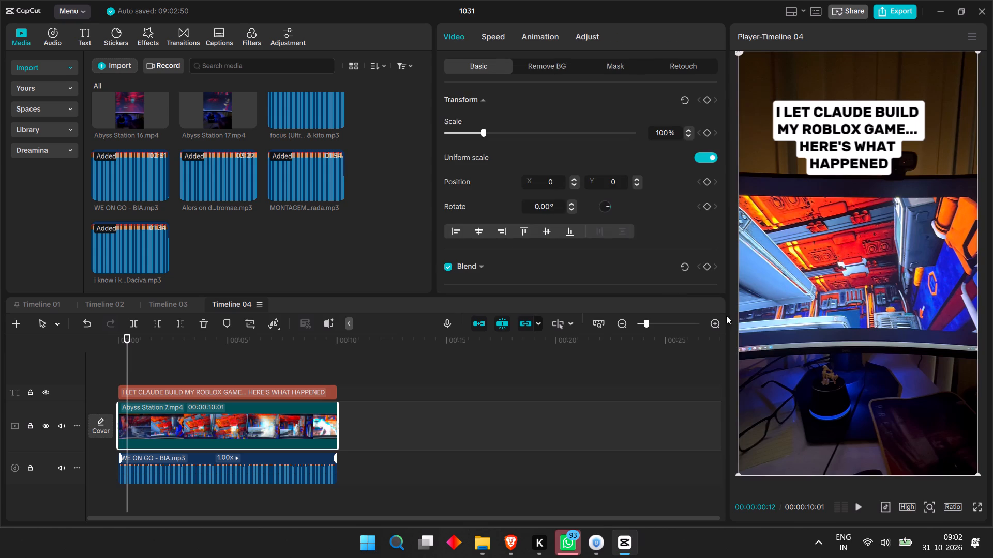
# Scale the Abyss Station 7 clip to 108%, shift it down to Y position -149, and preview it.
pyautogui.moveTo(854, 141); pyautogui.dragTo(833, 153)
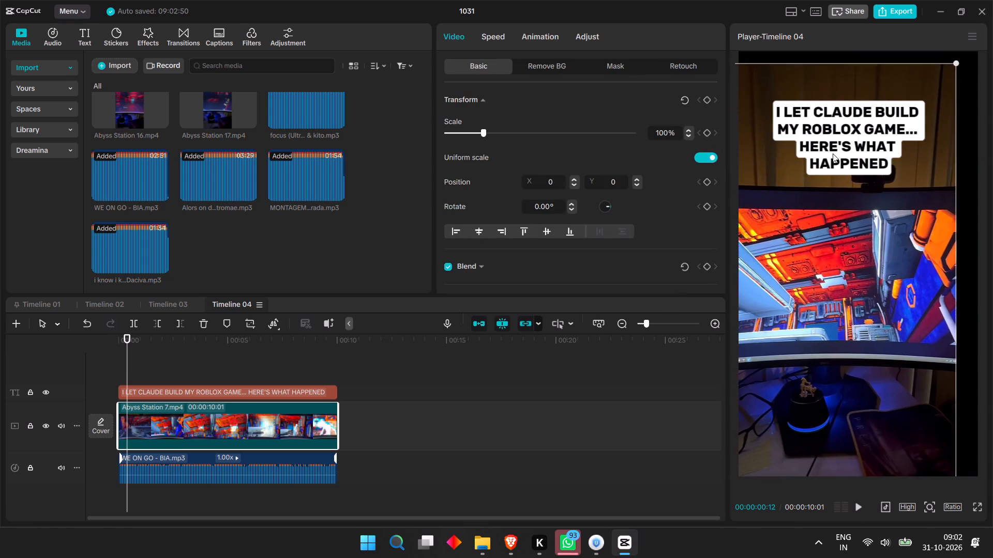
pyautogui.moveTo(833, 153); pyautogui.dragTo(855, 158)
pyautogui.moveTo(979, 66); pyautogui.dragTo(987, 45)
pyautogui.press('space')
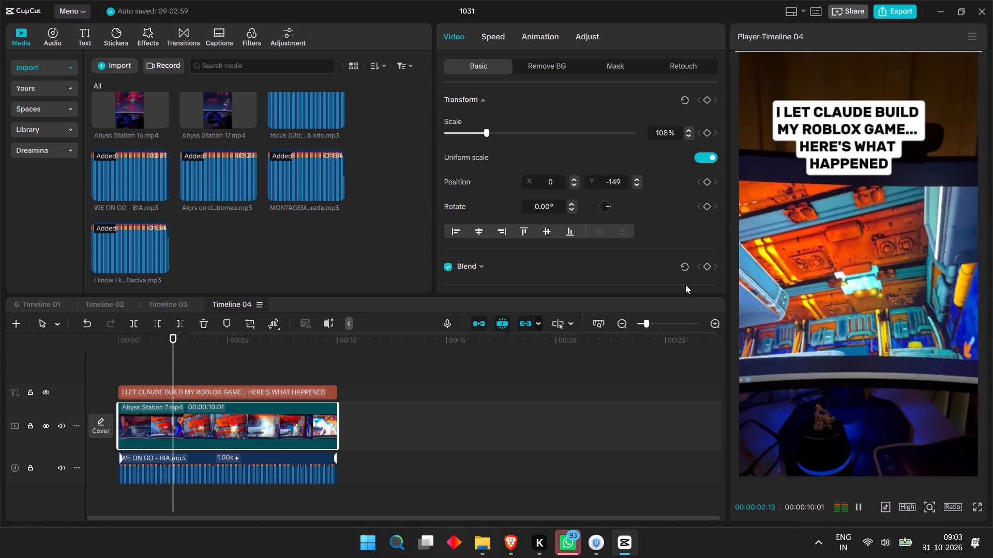
pyautogui.press('space')
# Create Timeline 05 and add the Abyss Station 5 clip to it.
pyautogui.click(16, 322)
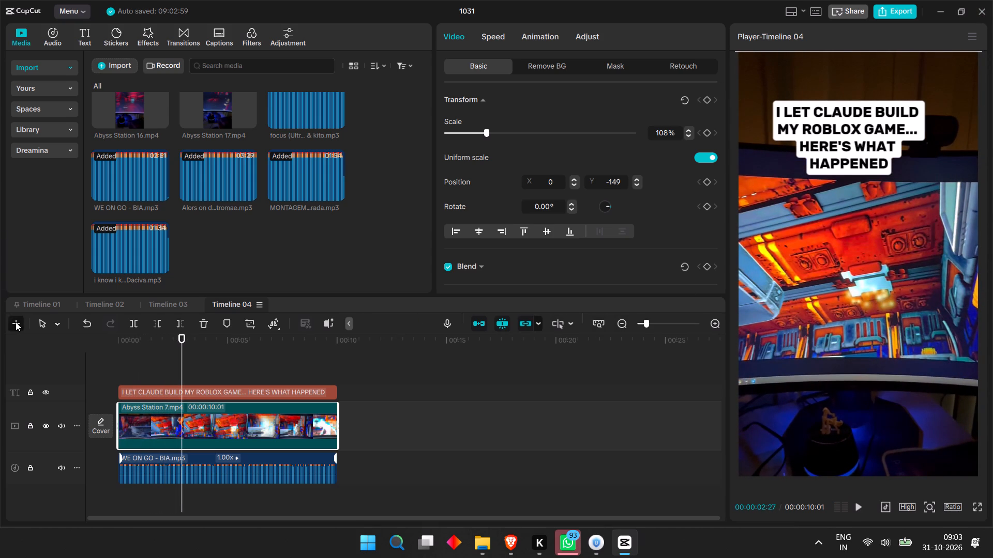
pyautogui.scroll(6, 185, 137)
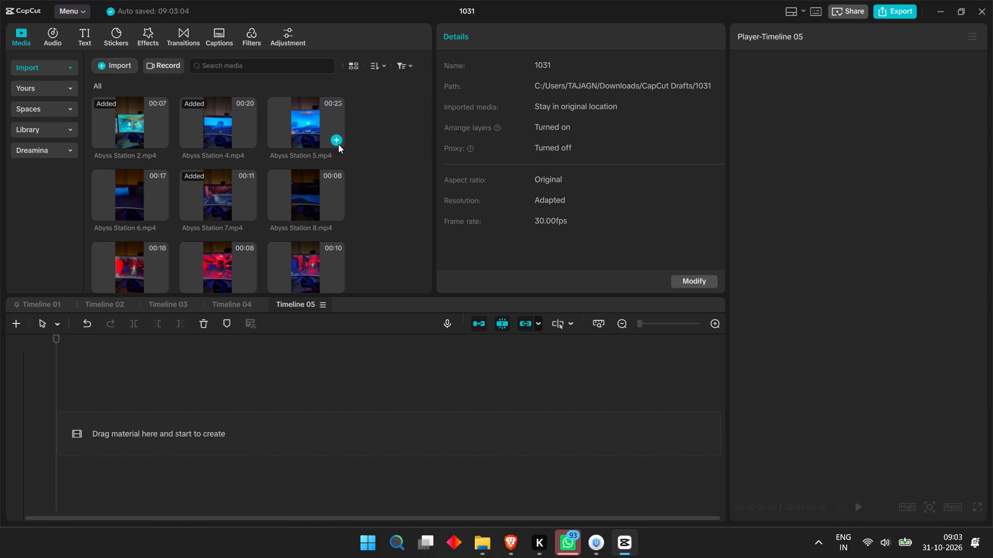
pyautogui.click(338, 144)
# Set the Abyss Station 5 clip's speed to 1.40x.
pyautogui.click(303, 424)
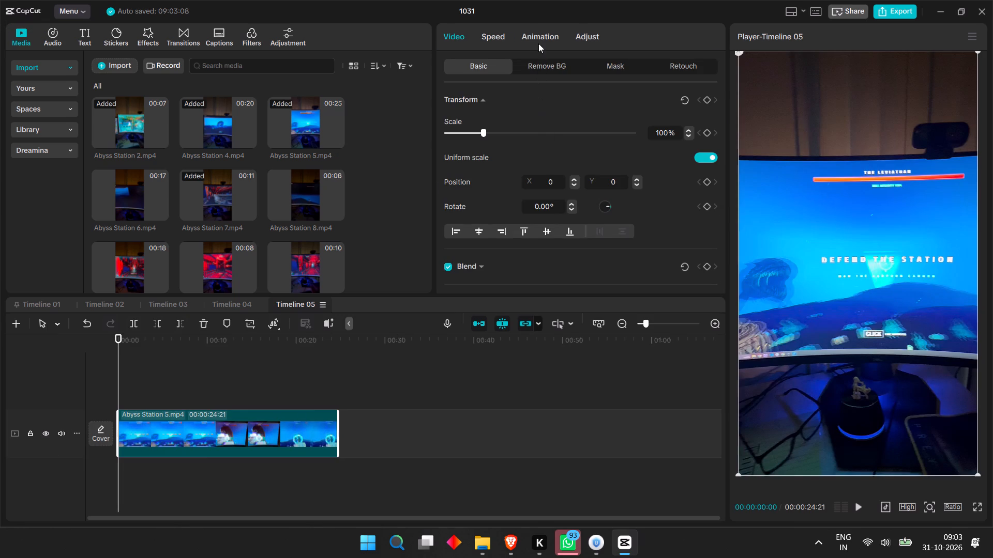
pyautogui.click(499, 33)
pyautogui.doubleClick(711, 115)
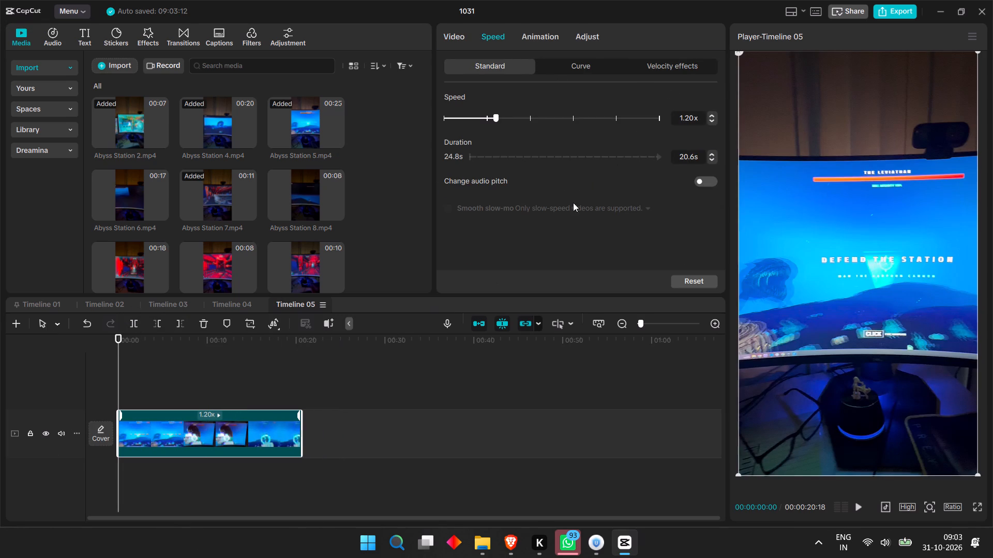
pyautogui.click(712, 117)
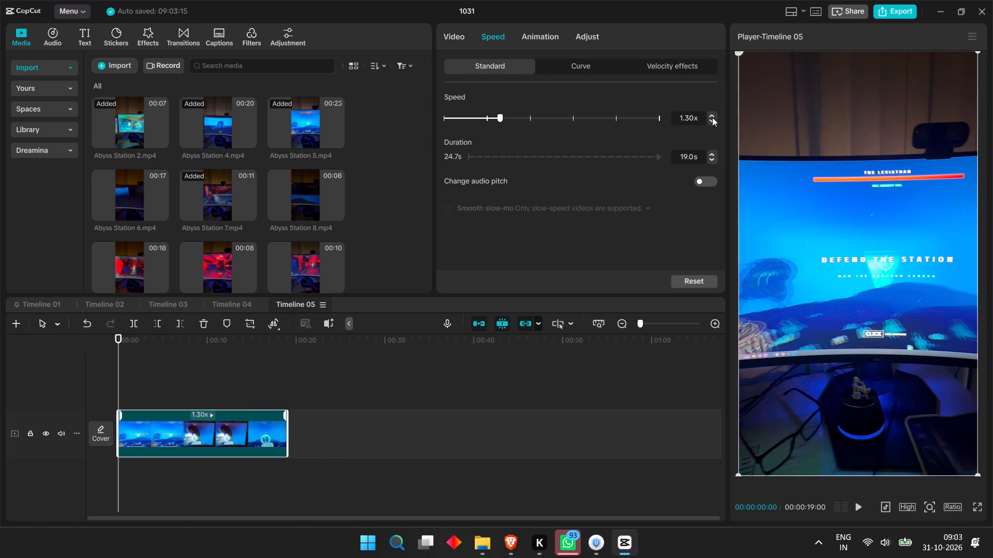
pyautogui.click(712, 117)
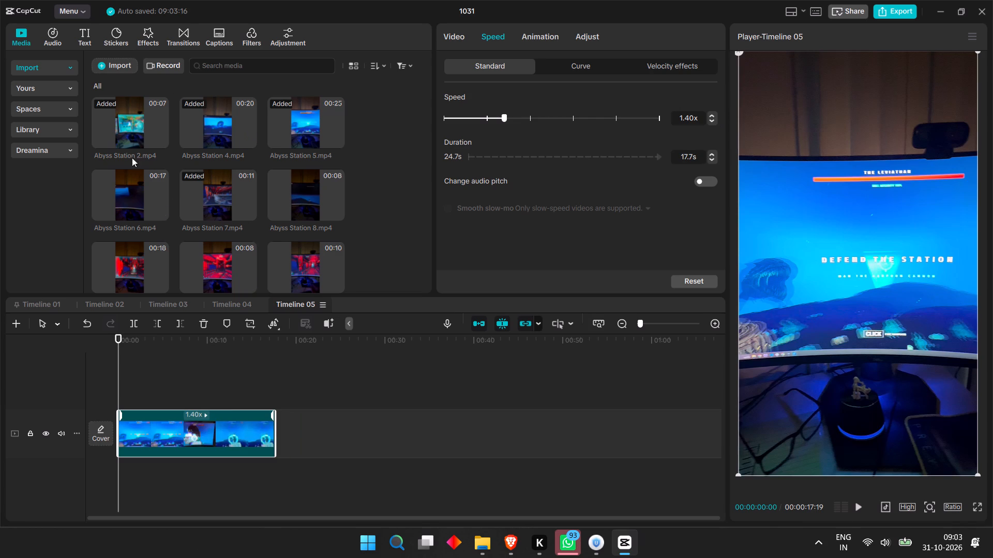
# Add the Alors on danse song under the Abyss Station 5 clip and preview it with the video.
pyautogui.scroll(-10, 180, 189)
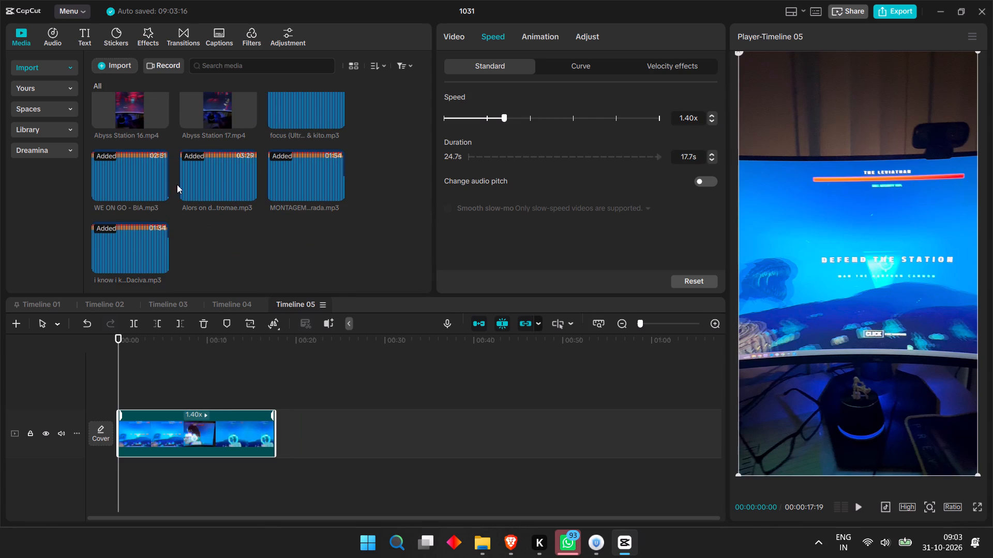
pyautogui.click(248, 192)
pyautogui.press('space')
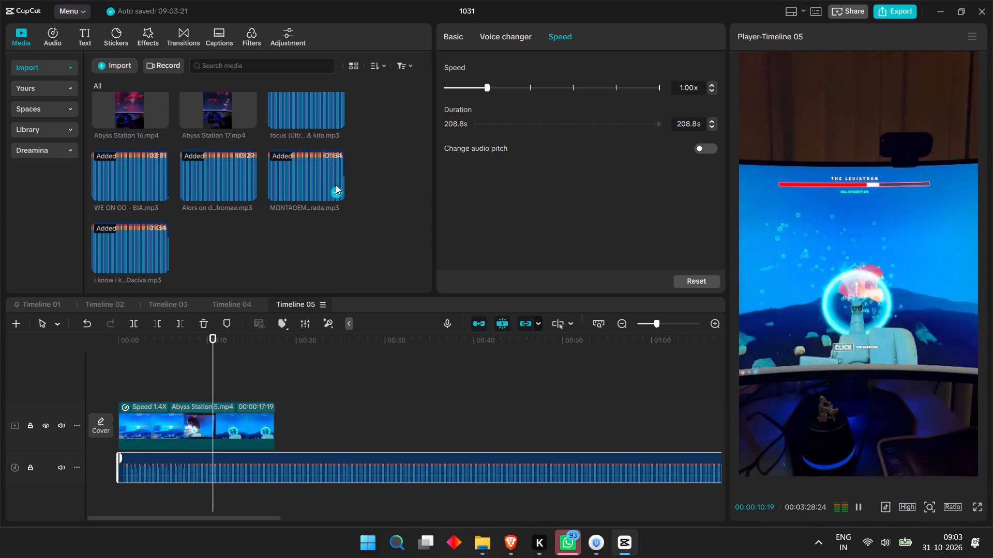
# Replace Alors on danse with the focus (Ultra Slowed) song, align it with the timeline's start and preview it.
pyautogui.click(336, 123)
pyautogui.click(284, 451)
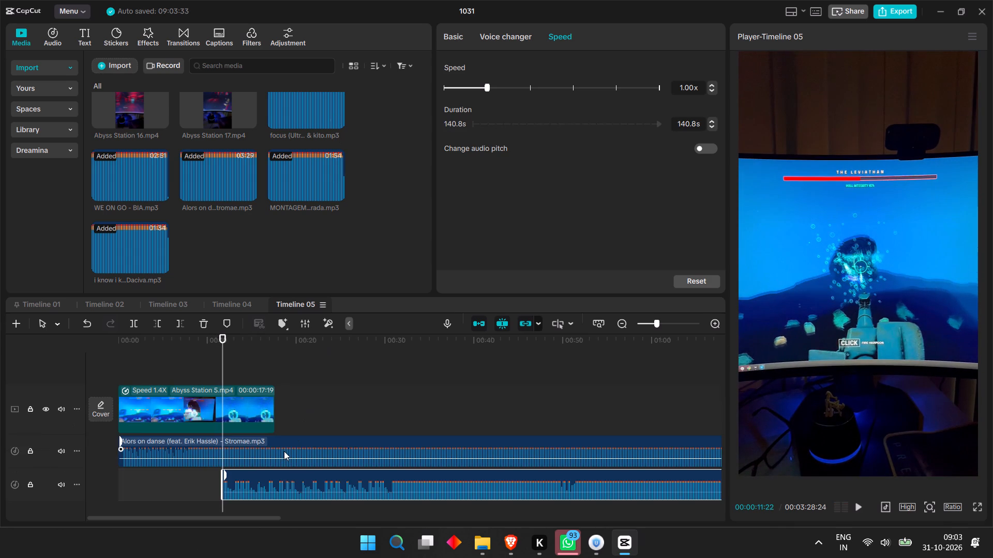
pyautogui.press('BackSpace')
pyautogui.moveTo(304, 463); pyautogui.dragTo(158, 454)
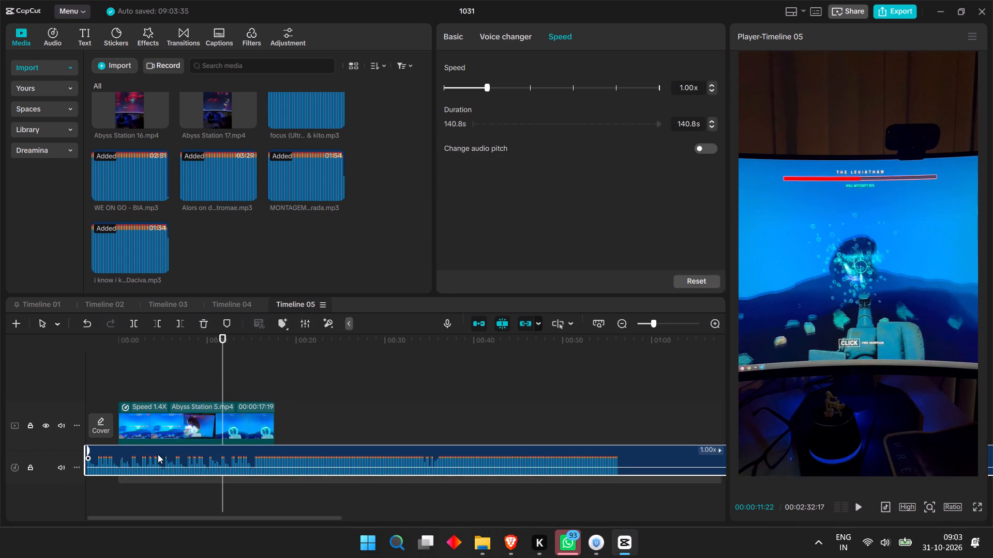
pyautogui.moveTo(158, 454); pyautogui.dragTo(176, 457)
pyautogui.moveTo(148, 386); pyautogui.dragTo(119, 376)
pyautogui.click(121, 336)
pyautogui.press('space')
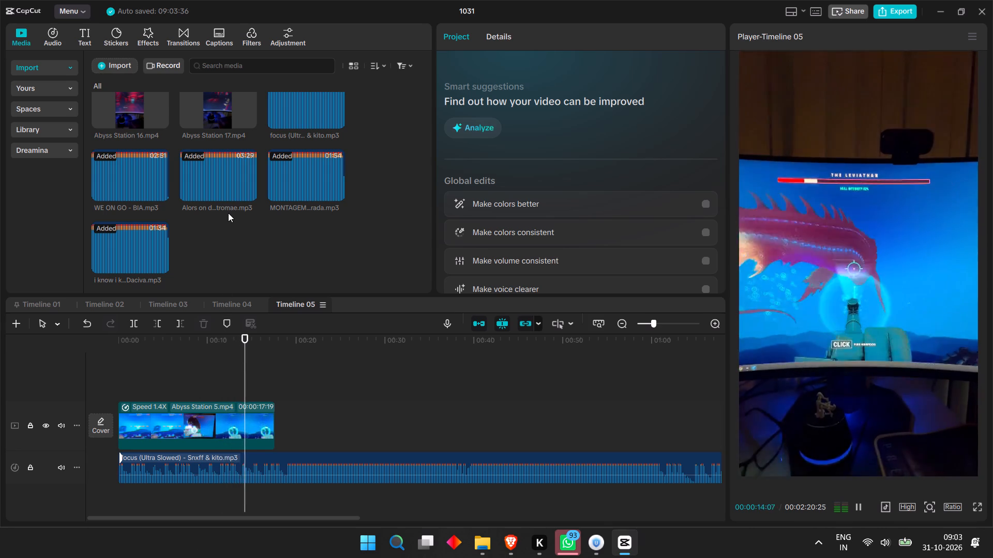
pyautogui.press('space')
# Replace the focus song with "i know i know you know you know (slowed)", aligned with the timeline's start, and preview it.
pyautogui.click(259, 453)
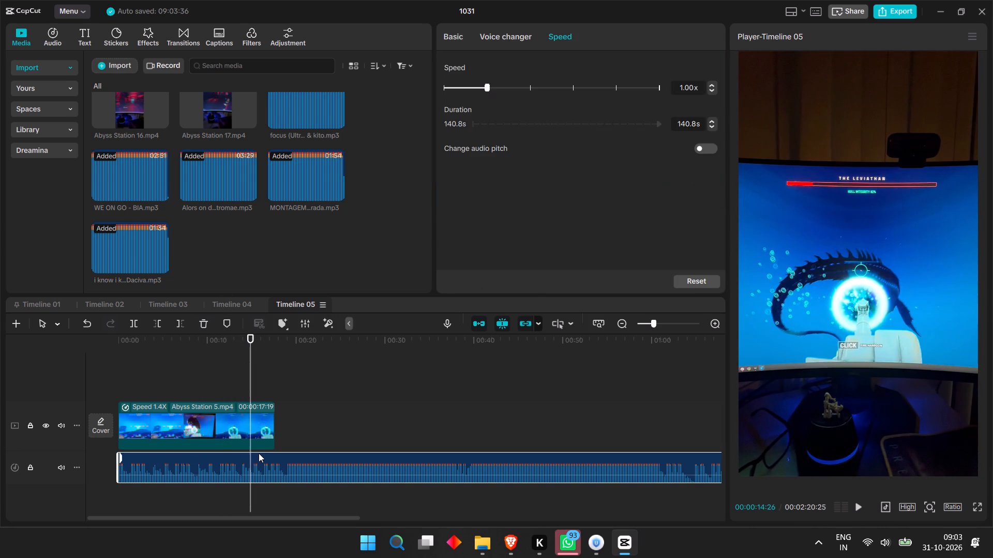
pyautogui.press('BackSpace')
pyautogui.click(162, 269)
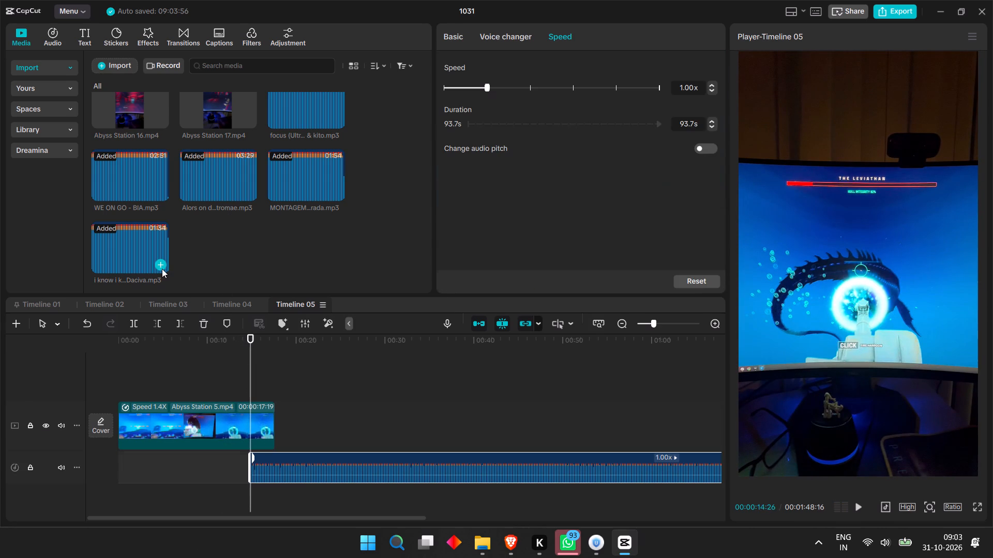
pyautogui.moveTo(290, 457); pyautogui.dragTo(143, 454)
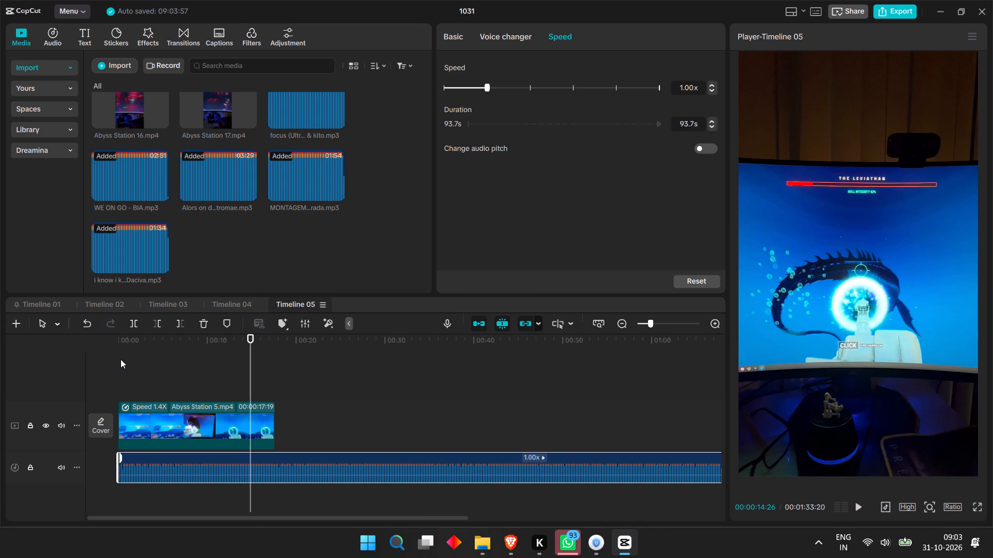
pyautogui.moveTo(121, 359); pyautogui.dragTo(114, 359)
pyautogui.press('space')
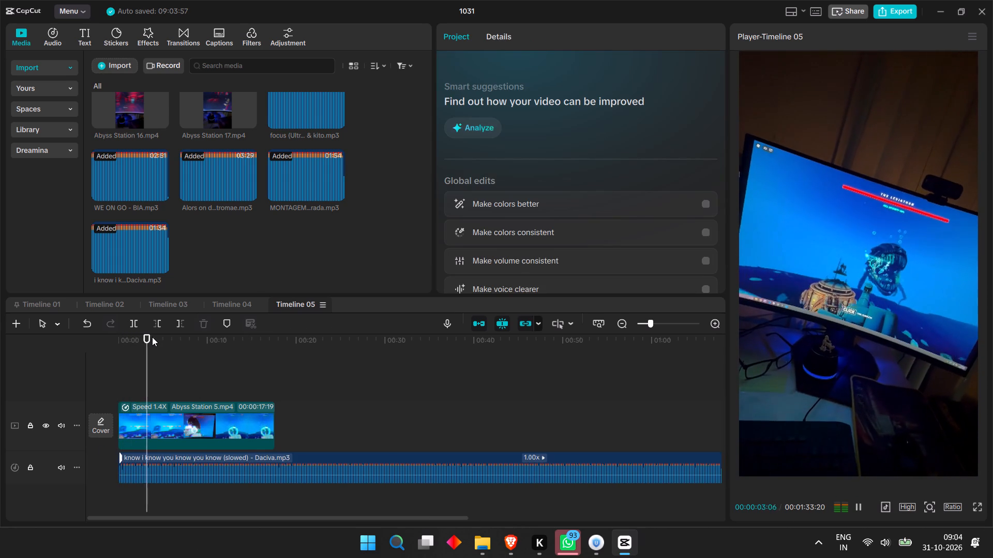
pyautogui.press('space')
# Replace the Daciva song with WE ON GO, aligned with the timeline's start, and preview it.
pyautogui.click(243, 468)
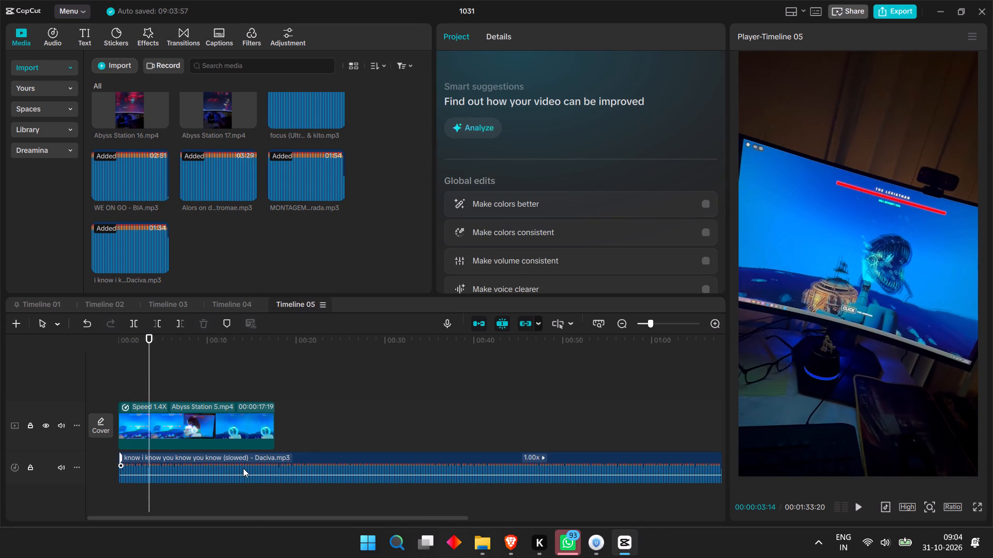
pyautogui.press('BackSpace')
pyautogui.click(161, 196)
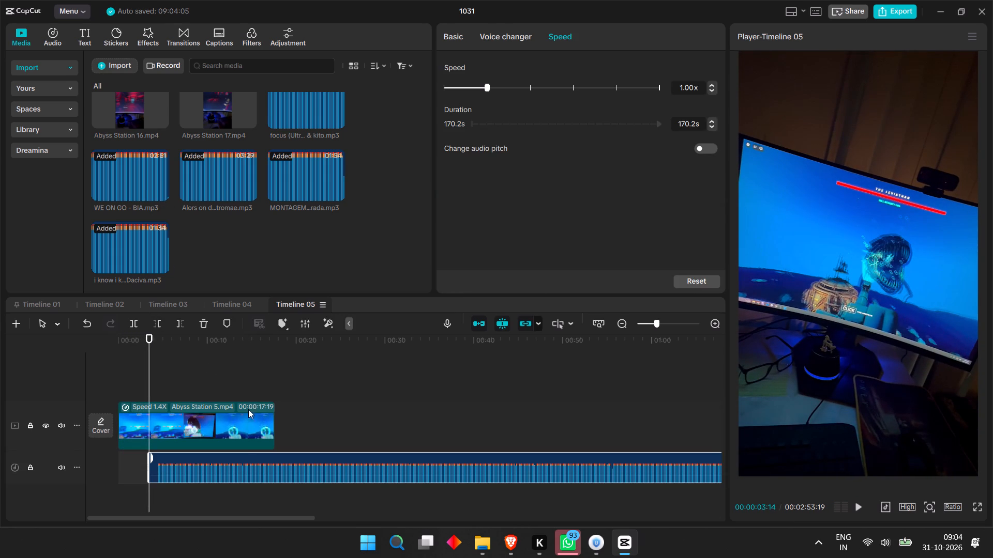
pyautogui.moveTo(243, 458); pyautogui.dragTo(188, 460)
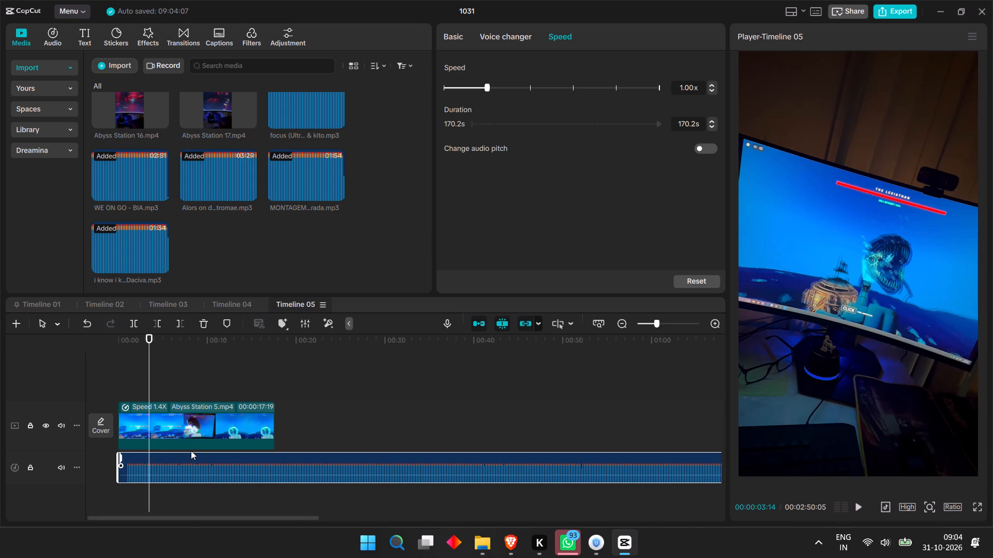
pyautogui.press('space')
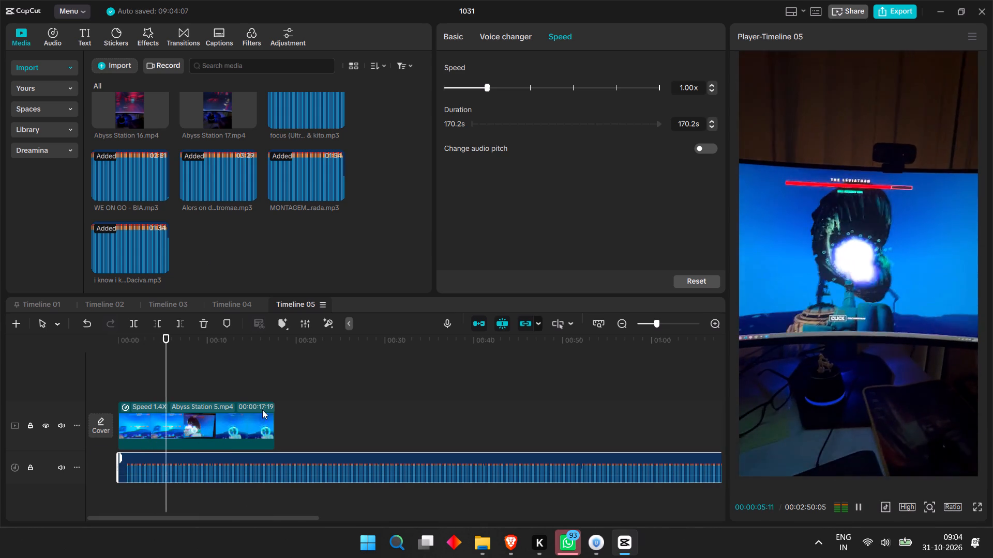
pyautogui.click(276, 381)
# Copy Timeline 04's styled hook text to Timeline 05's start and extend it to the end of the Abyss Station 5 clip.
pyautogui.click(235, 308)
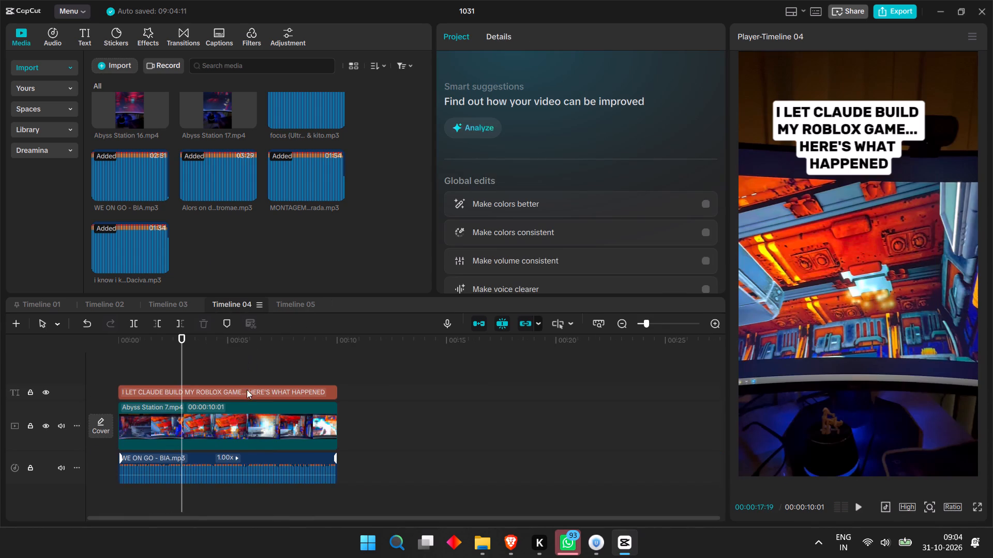
pyautogui.click(246, 393)
pyautogui.hotkey('ctrl', 'c')
pyautogui.click(283, 309)
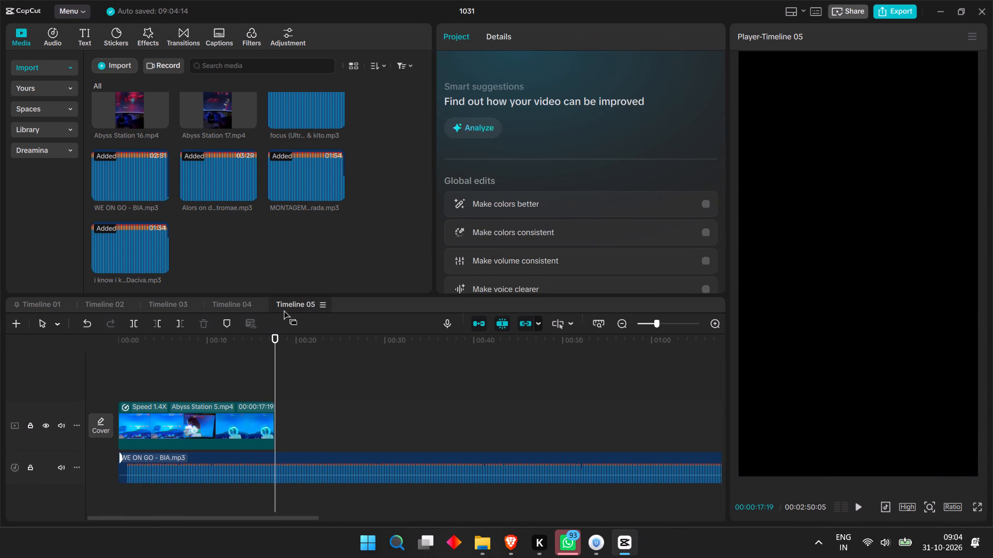
pyautogui.keyDown('ctrl'); pyautogui.click(125, 364); pyautogui.keyUp('ctrl')
pyautogui.moveTo(122, 346); pyautogui.dragTo(116, 348)
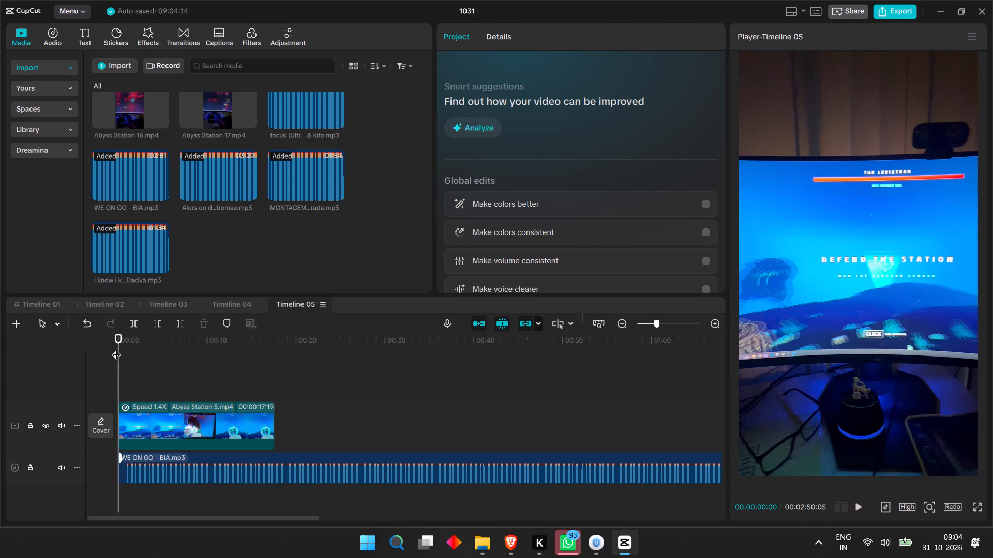
pyautogui.hotkey('ctrl', 'v')
pyautogui.moveTo(208, 397); pyautogui.dragTo(266, 397)
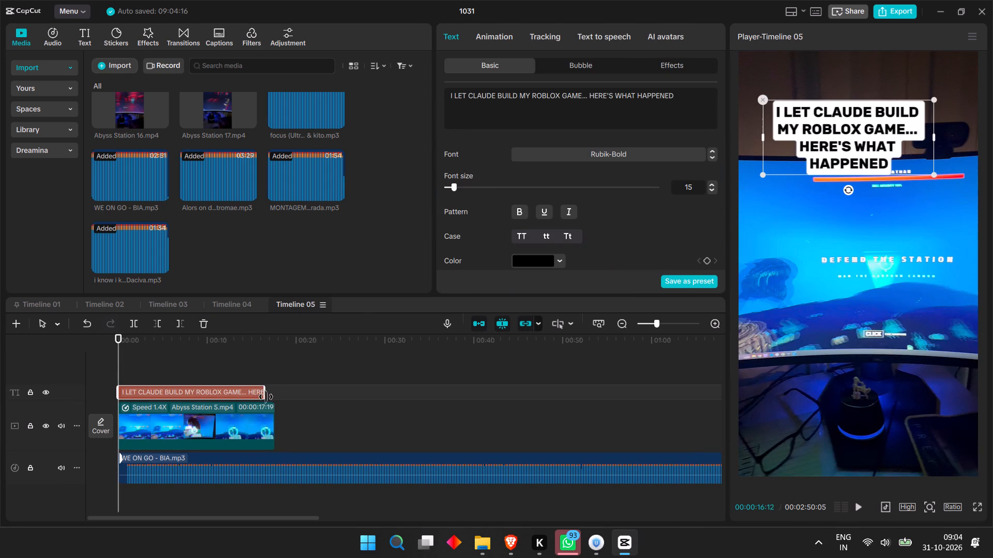
pyautogui.moveTo(266, 397); pyautogui.dragTo(272, 397)
pyautogui.click(291, 471)
pyautogui.moveTo(269, 355); pyautogui.dragTo(270, 352)
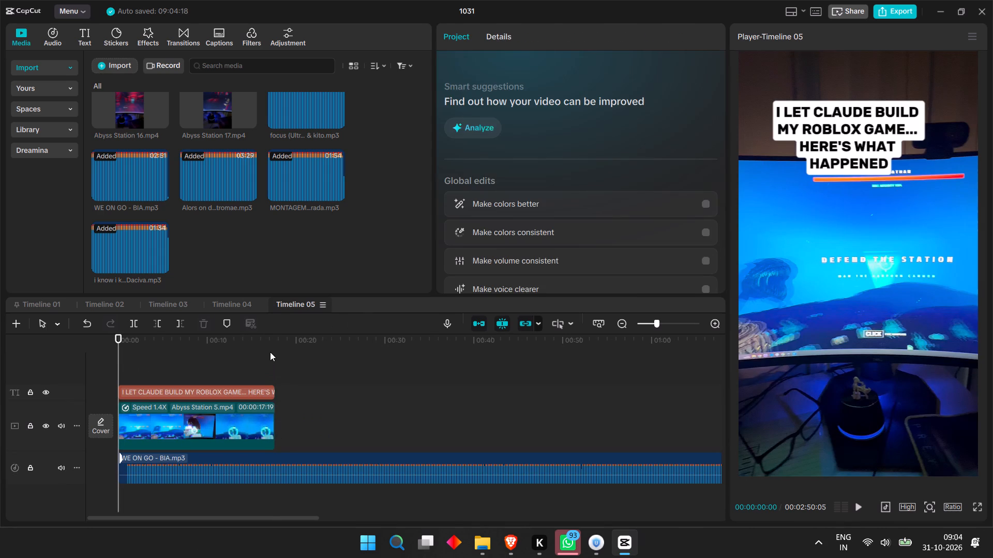
pyautogui.moveTo(270, 352); pyautogui.dragTo(272, 347)
pyautogui.click(273, 344)
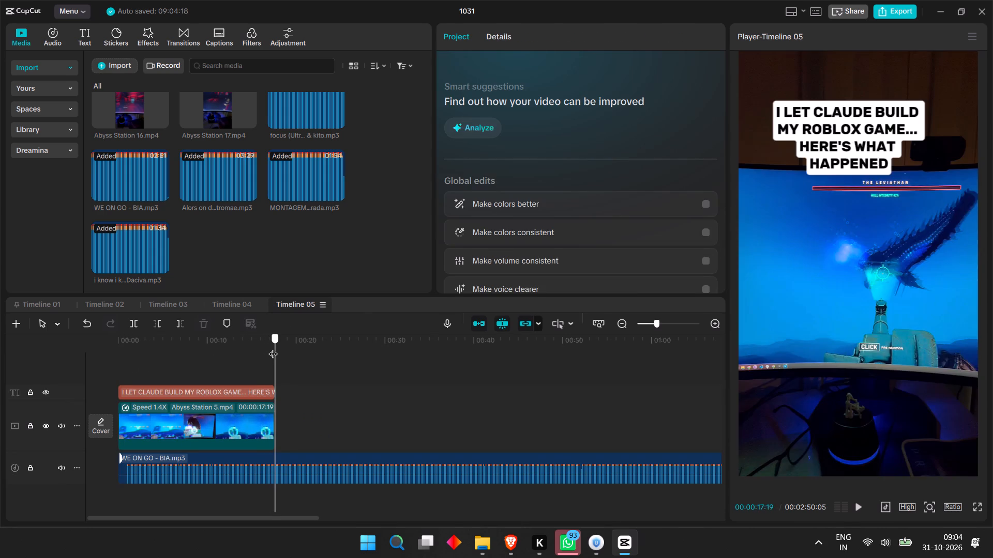
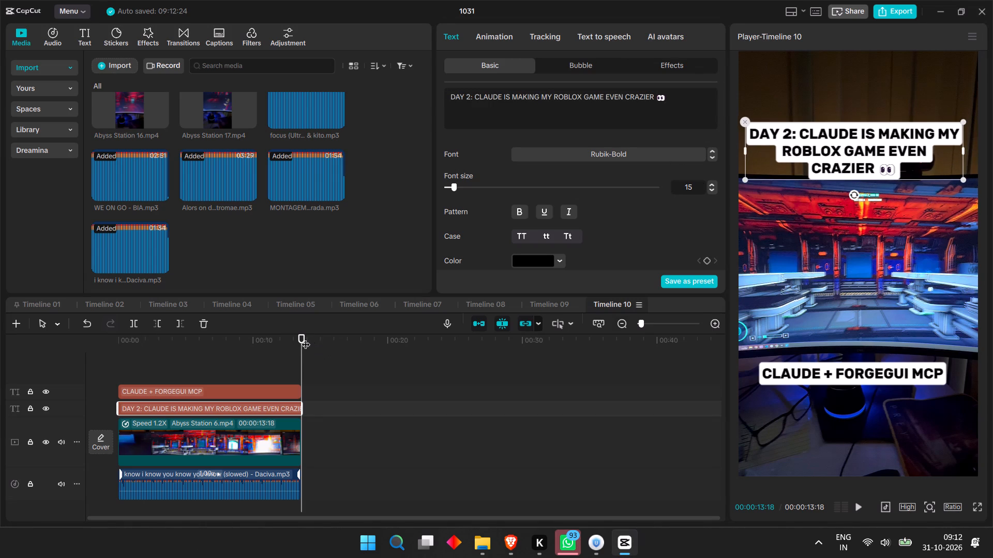
pyautogui.moveTo(306, 338); pyautogui.dragTo(2, 329)
pyautogui.press('space')
# Open the export settings for Timeline 01 and name the video "fm 1".
pyautogui.click(65, 303)
pyautogui.click(56, 303)
pyautogui.click(51, 303)
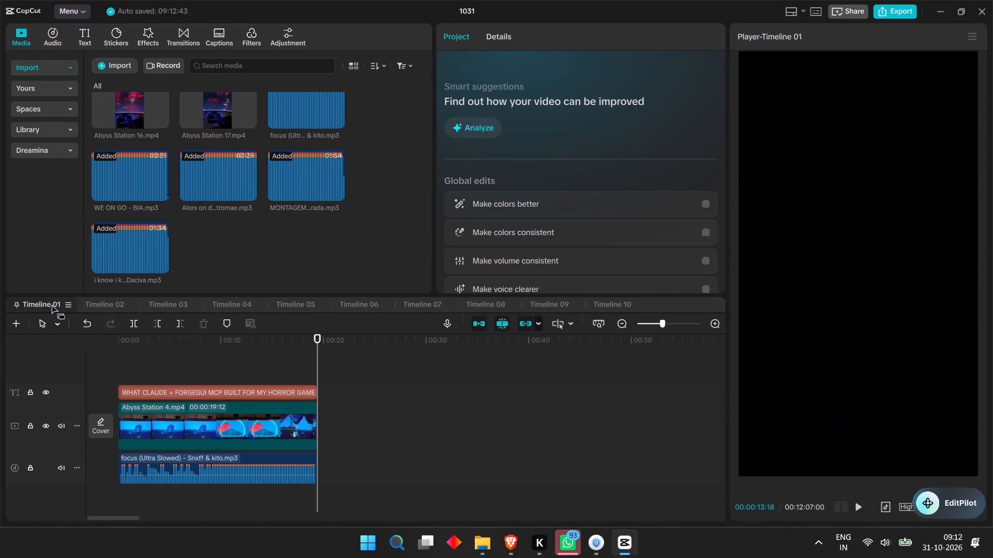
pyautogui.click(895, 9)
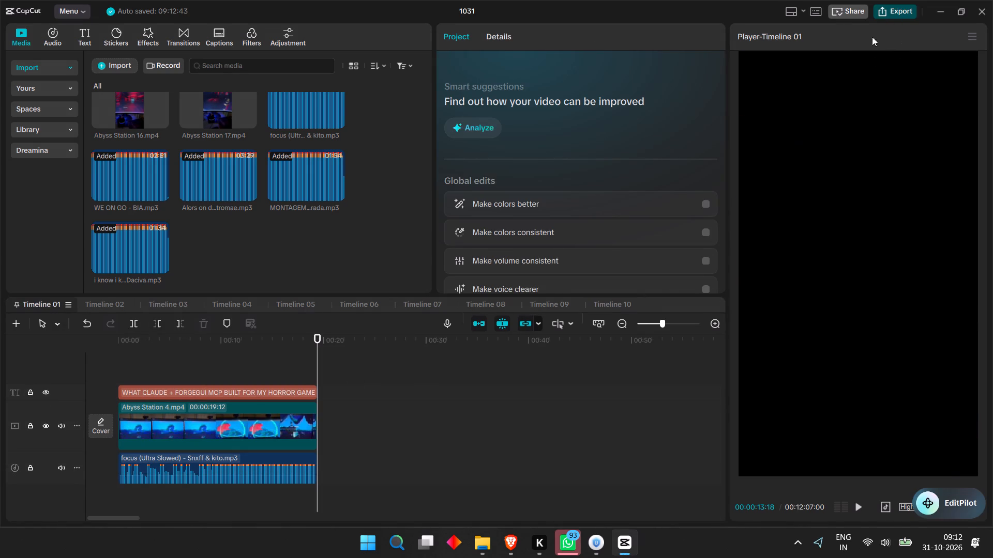
pyautogui.moveTo(584, 114); pyautogui.dragTo(537, 114)
pyautogui.write('fm 1')
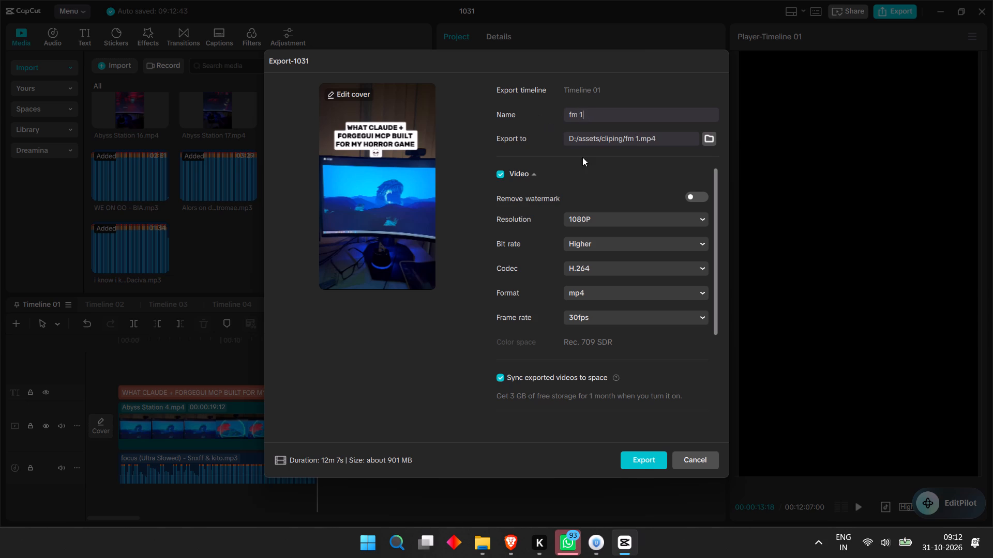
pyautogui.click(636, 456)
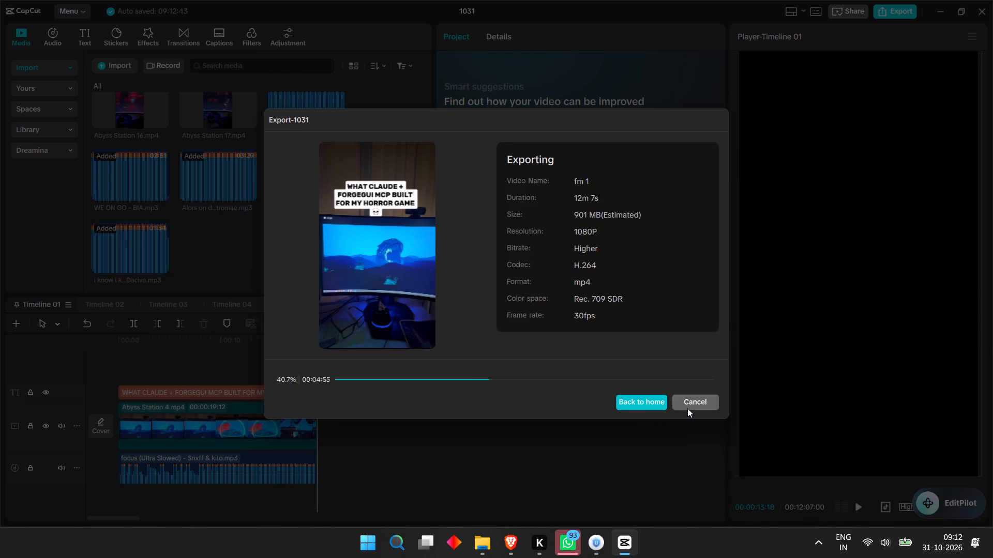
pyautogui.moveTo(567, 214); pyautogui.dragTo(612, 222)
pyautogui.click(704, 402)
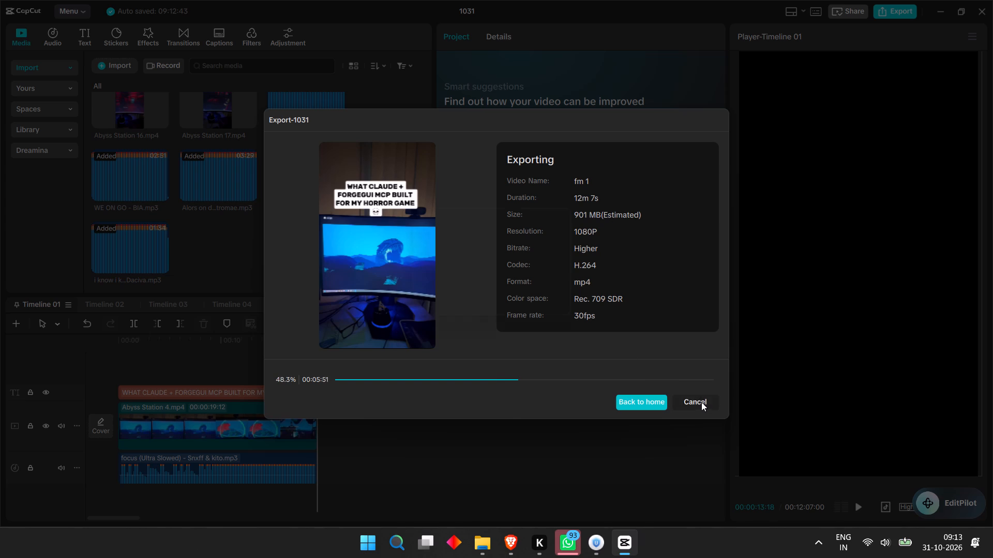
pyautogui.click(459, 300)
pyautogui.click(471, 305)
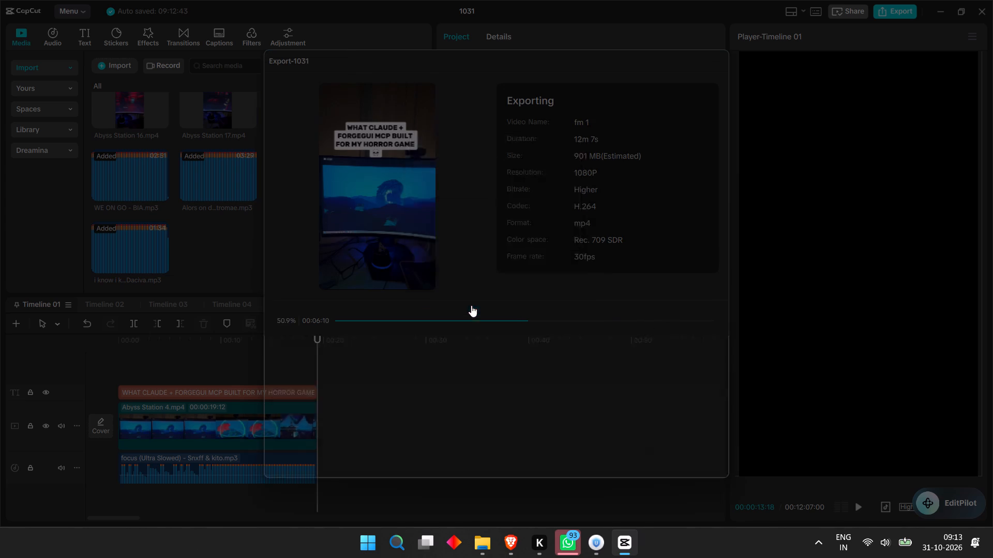
# Set the export resolution to 720P and export Timeline 01.
pyautogui.click(603, 223)
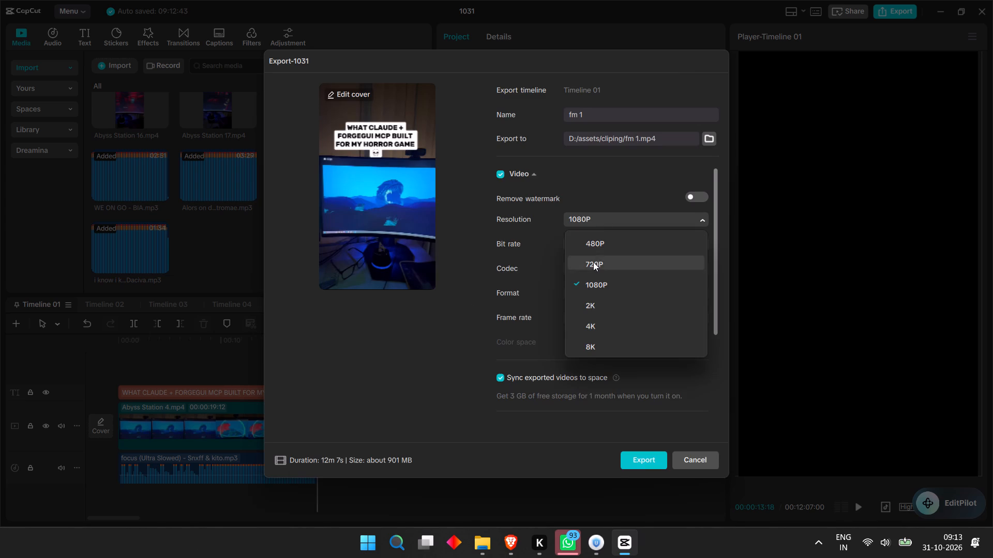
pyautogui.click(593, 262)
pyautogui.click(642, 456)
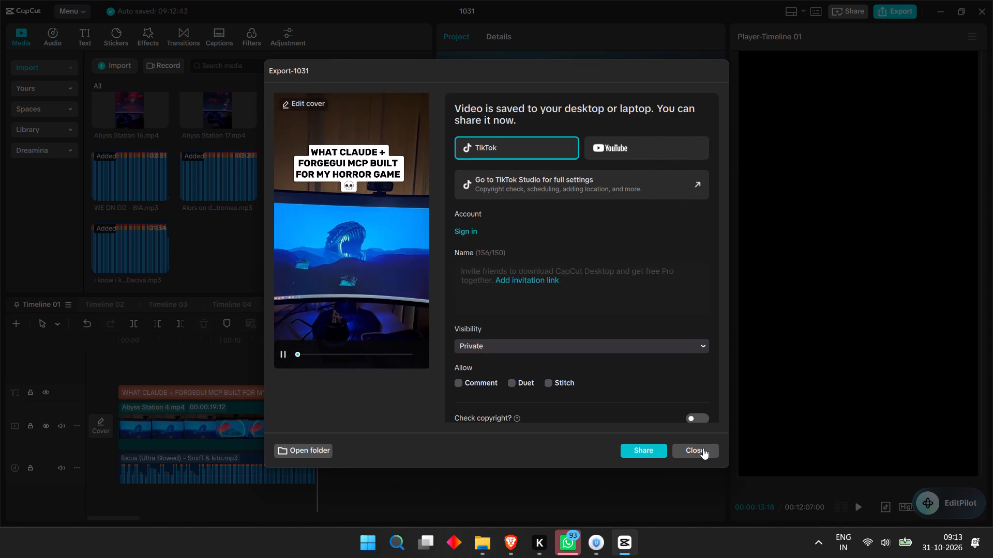
pyautogui.click(703, 448)
# Export Timeline 02 as "fm 2".
pyautogui.click(106, 306)
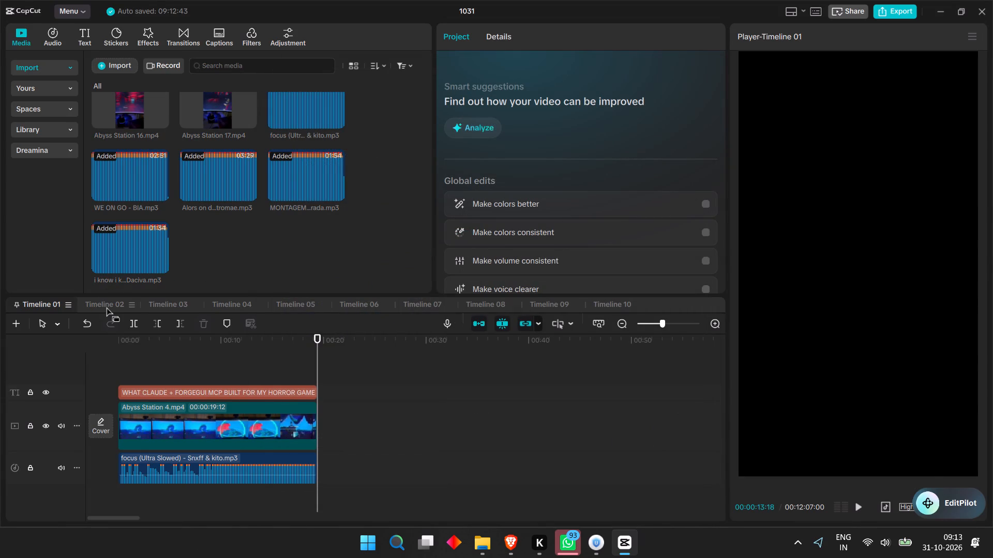
pyautogui.click(894, 10)
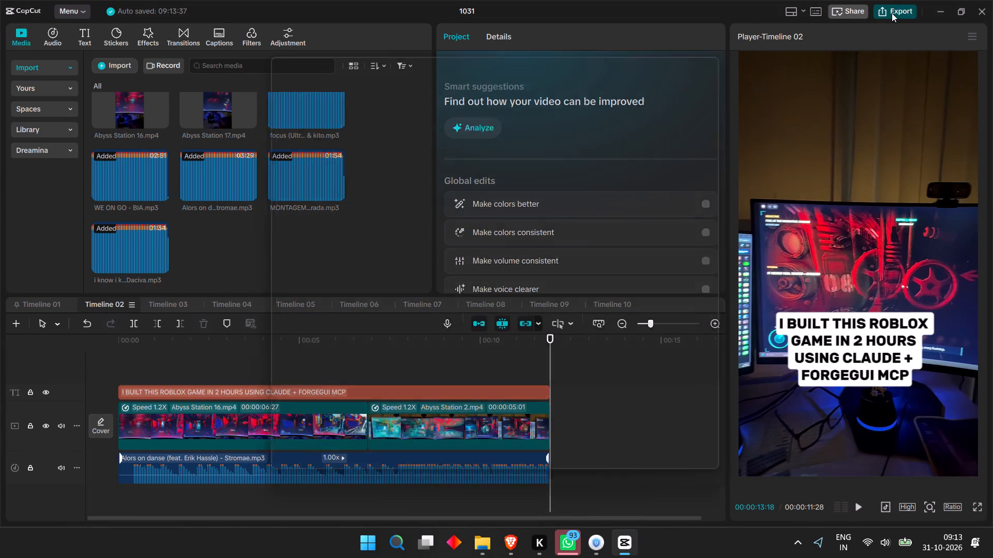
pyautogui.moveTo(590, 110); pyautogui.dragTo(521, 121)
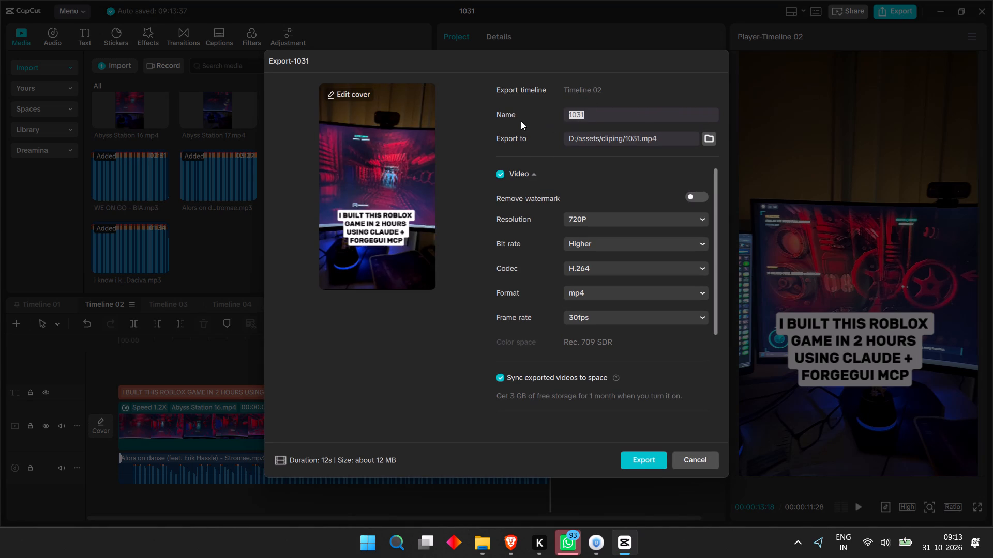
pyautogui.write('fm 2')
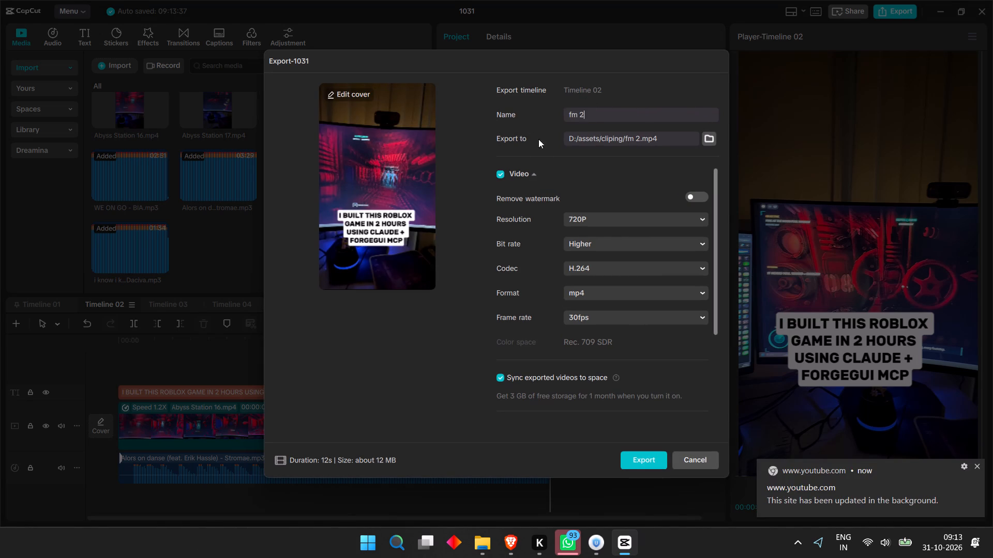
pyautogui.click(629, 456)
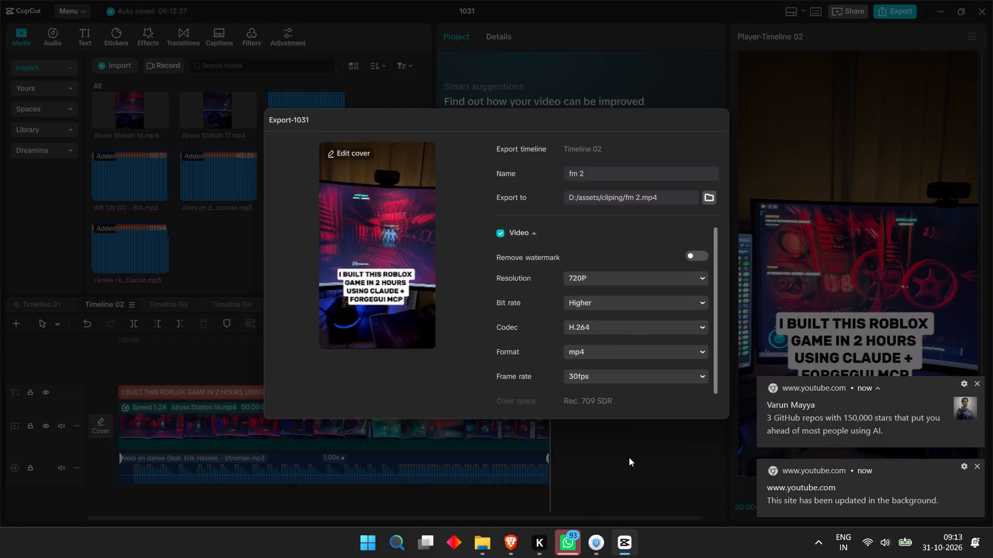
pyautogui.click(685, 453)
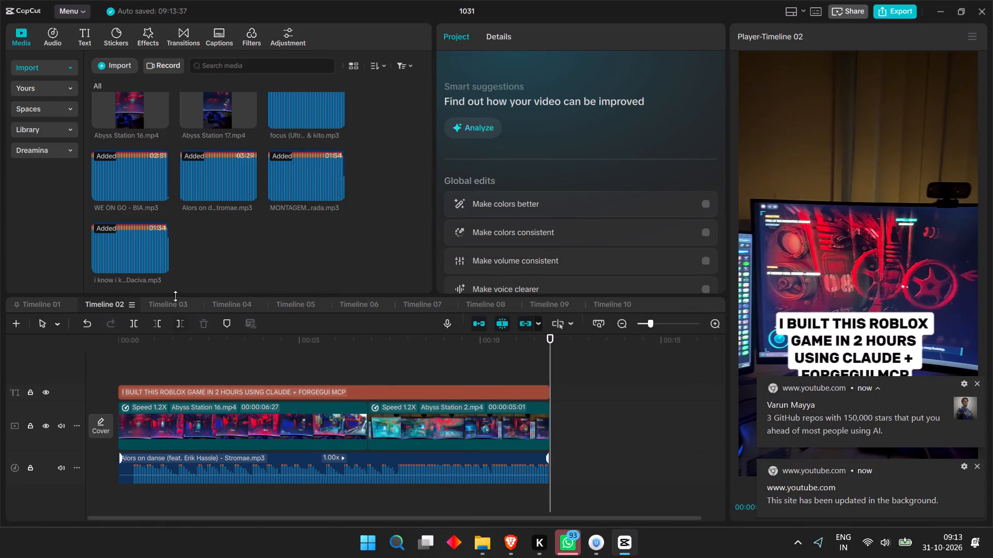
# Export Timeline 03 as "fm 3".
pyautogui.click(169, 302)
pyautogui.click(889, 7)
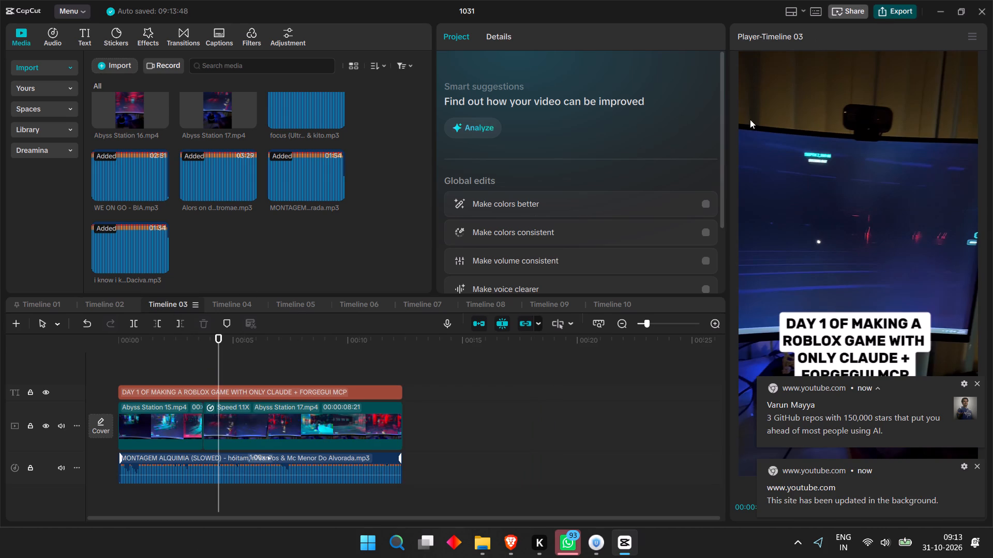
pyautogui.moveTo(603, 116); pyautogui.dragTo(523, 115)
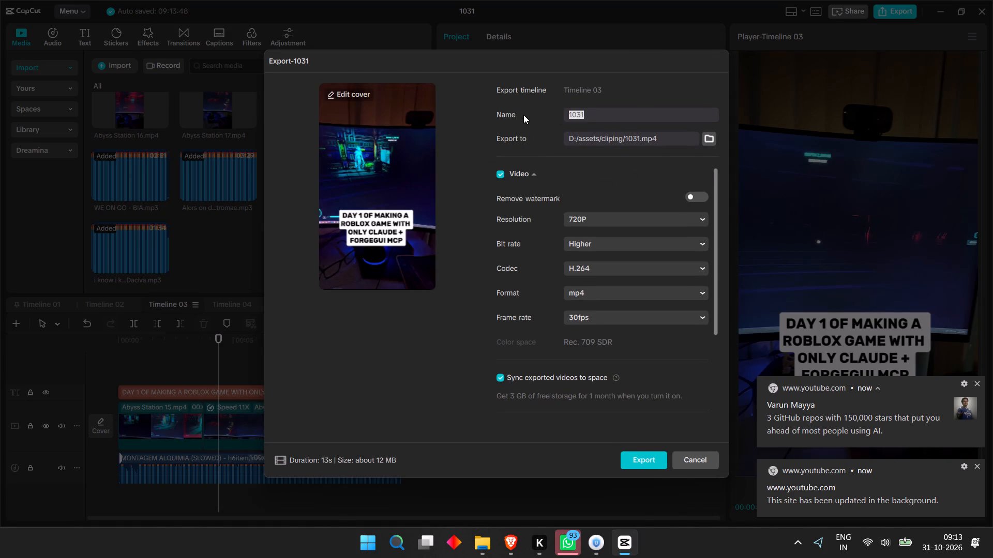
pyautogui.write('fm 3')
pyautogui.click(629, 459)
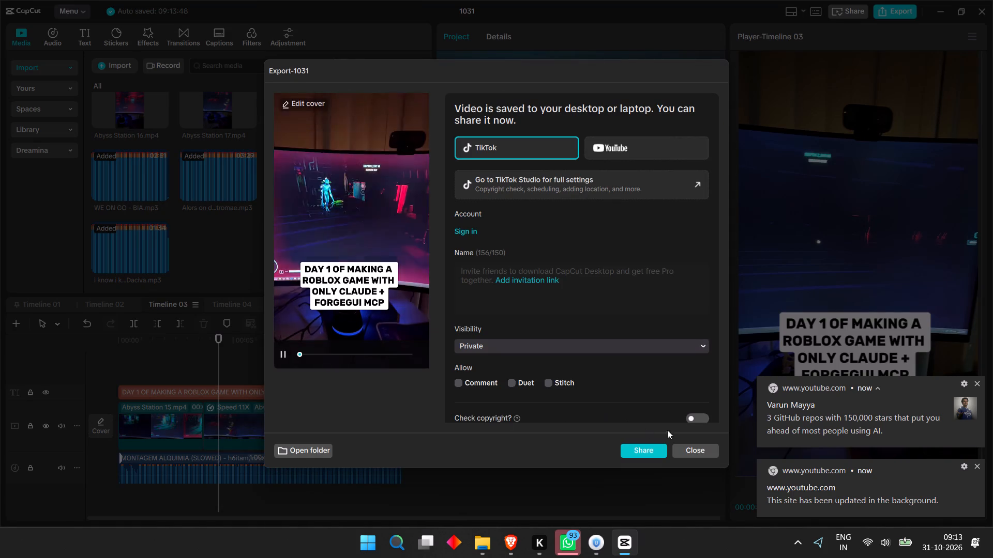
pyautogui.click(695, 450)
# Export Timeline 04 as "fm 4".
pyautogui.click(238, 308)
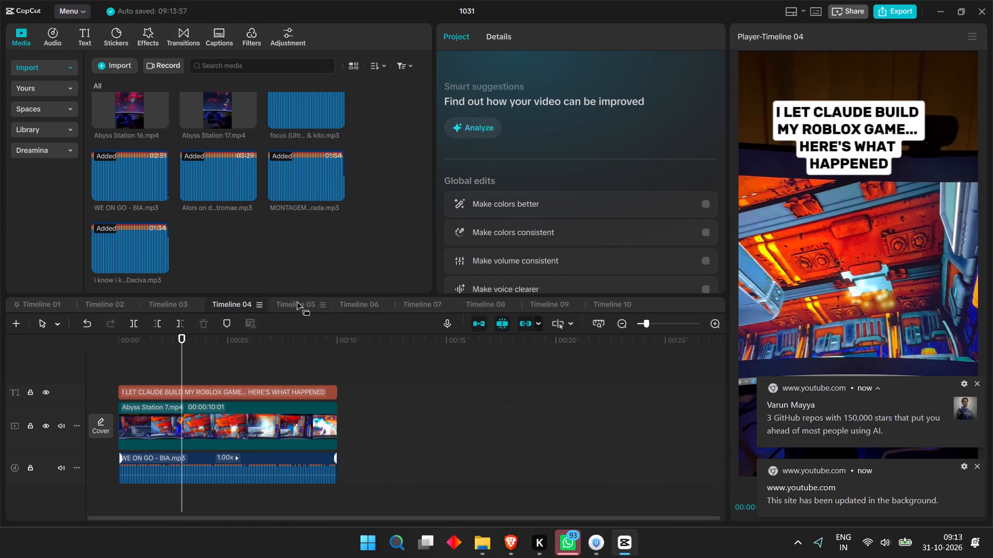
pyautogui.click(891, 12)
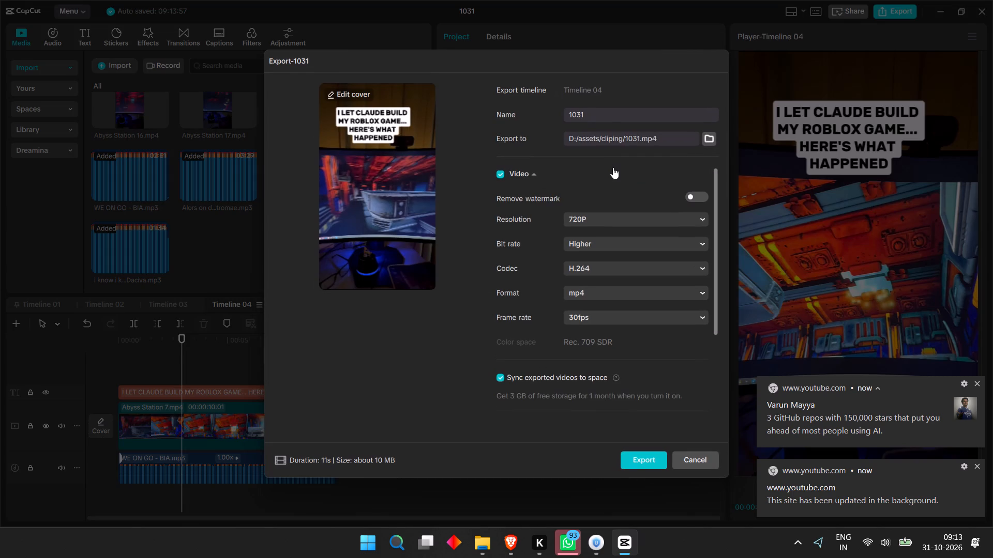
pyautogui.moveTo(606, 114); pyautogui.dragTo(523, 110)
pyautogui.write('fm 4')
pyautogui.press('Return')
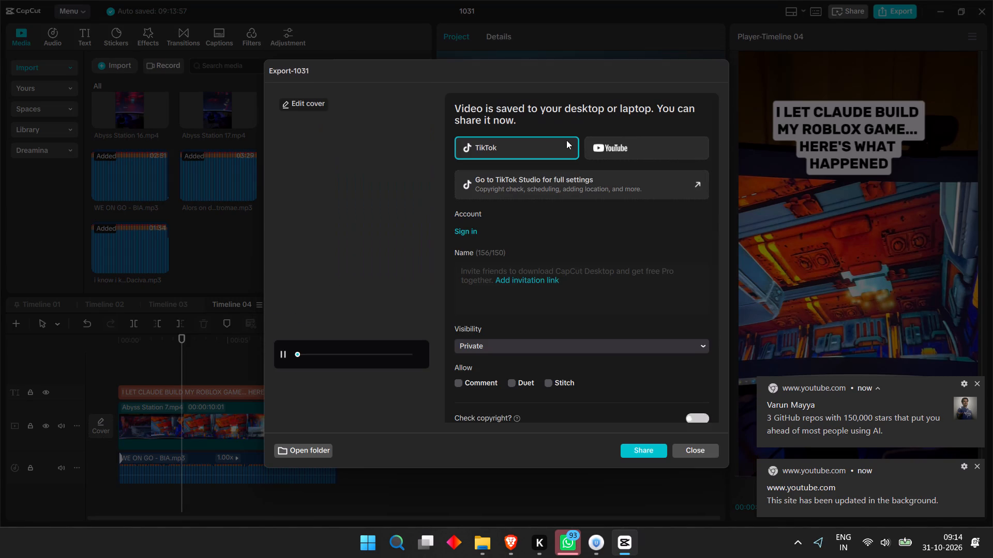
pyautogui.click(694, 447)
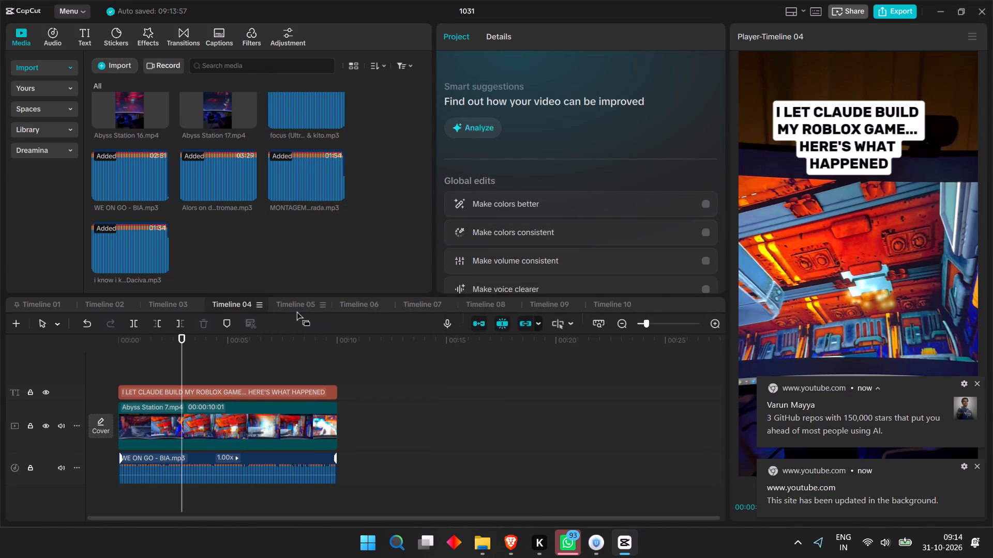
# Export Timeline 05 as "fm 5".
pyautogui.click(296, 308)
pyautogui.click(902, 10)
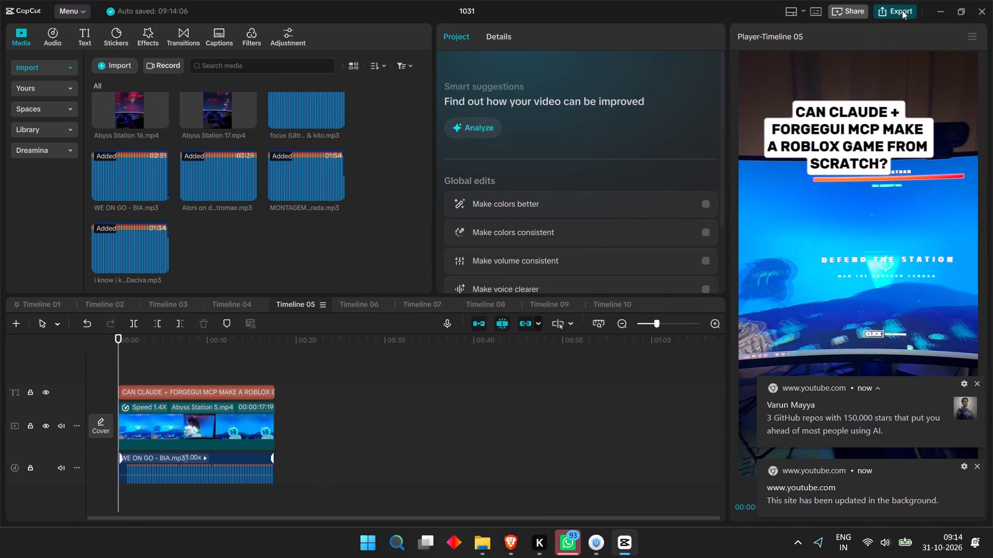
pyautogui.moveTo(621, 117); pyautogui.dragTo(529, 113)
pyautogui.press('f')
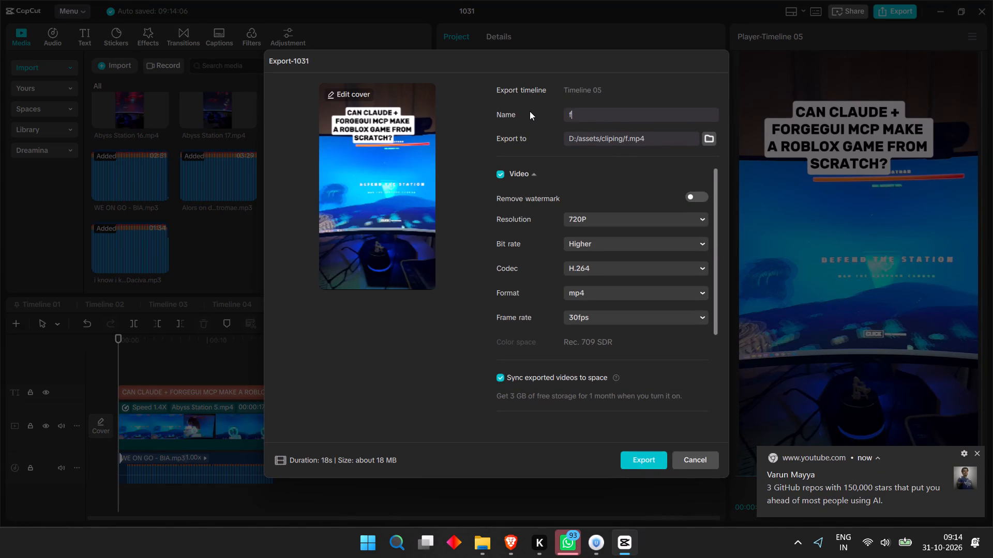
pyautogui.write('m 5')
pyautogui.press('Return')
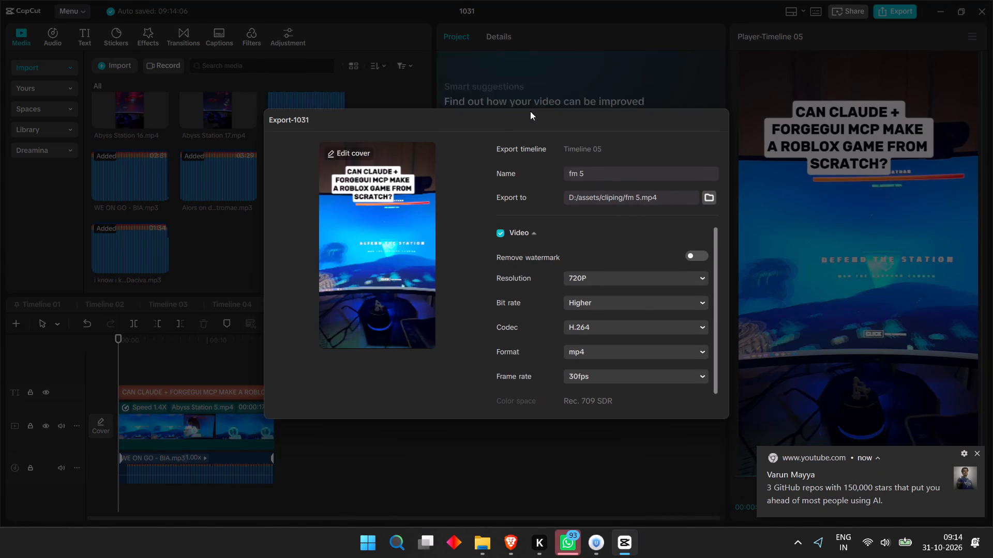
pyautogui.click(700, 448)
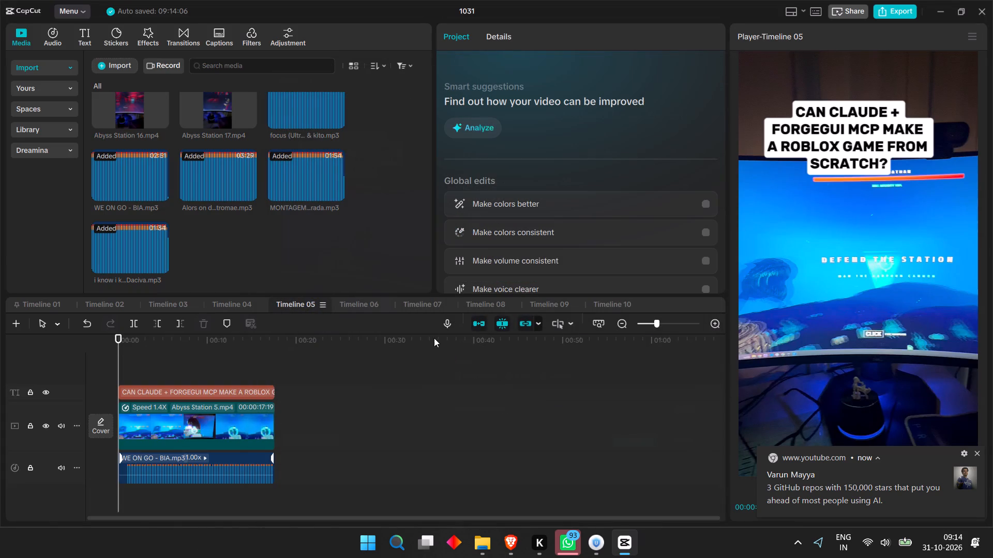
# Export Timeline 06 as "fm 6".
pyautogui.click(363, 308)
pyautogui.click(886, 9)
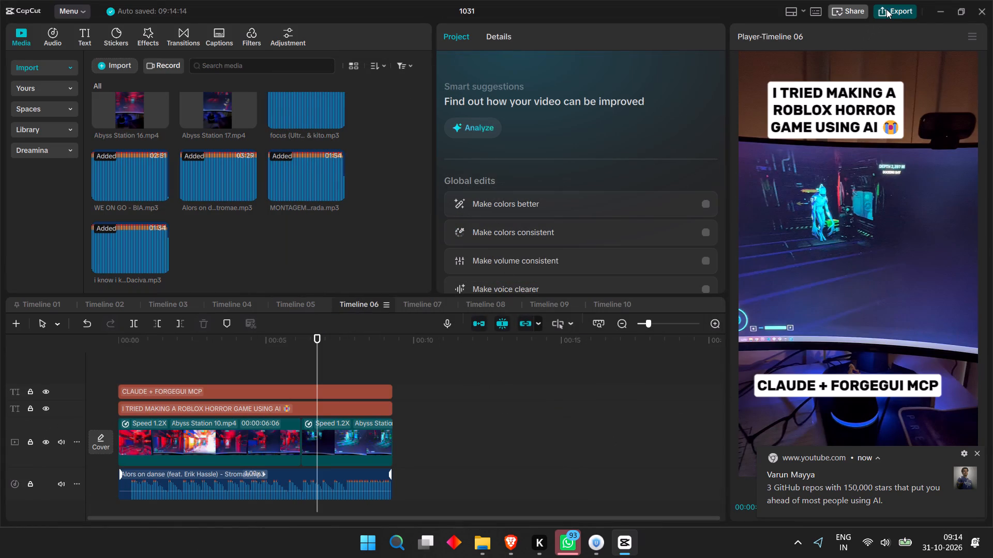
pyautogui.moveTo(626, 107); pyautogui.dragTo(554, 115)
pyautogui.moveTo(595, 113); pyautogui.dragTo(515, 118)
pyautogui.write('fm 6')
pyautogui.press('Return')
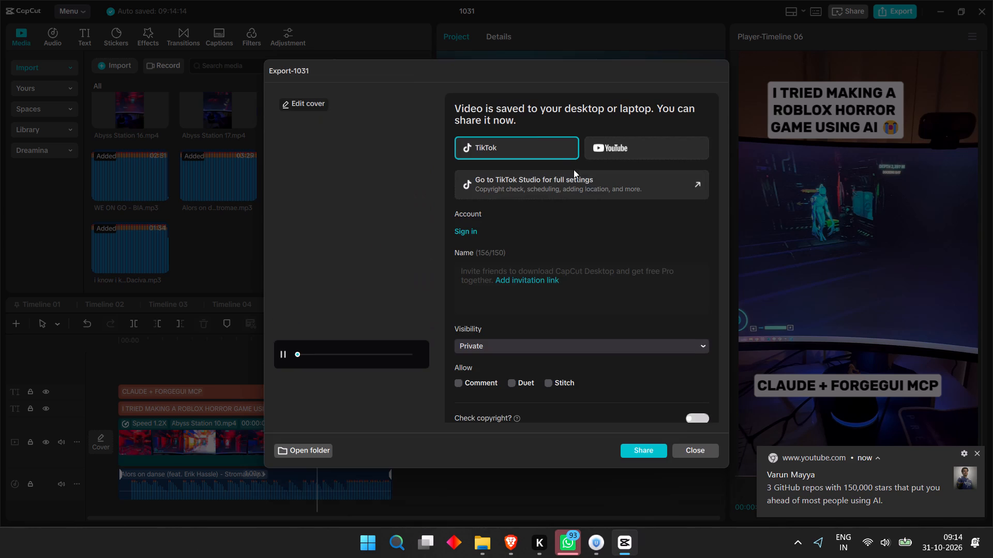
pyautogui.click(696, 455)
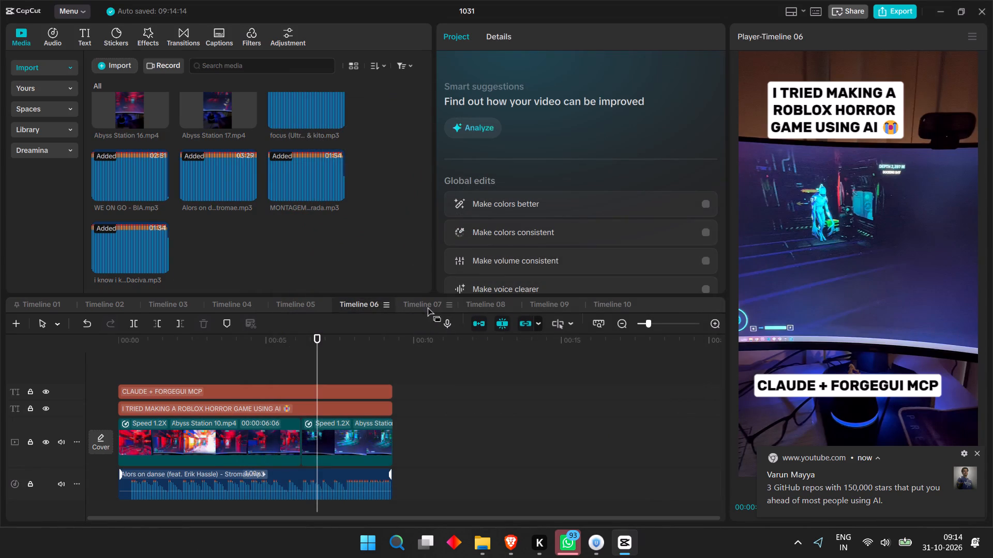
# Export Timeline 07 as "fm 7".
pyautogui.click(427, 306)
pyautogui.click(883, 8)
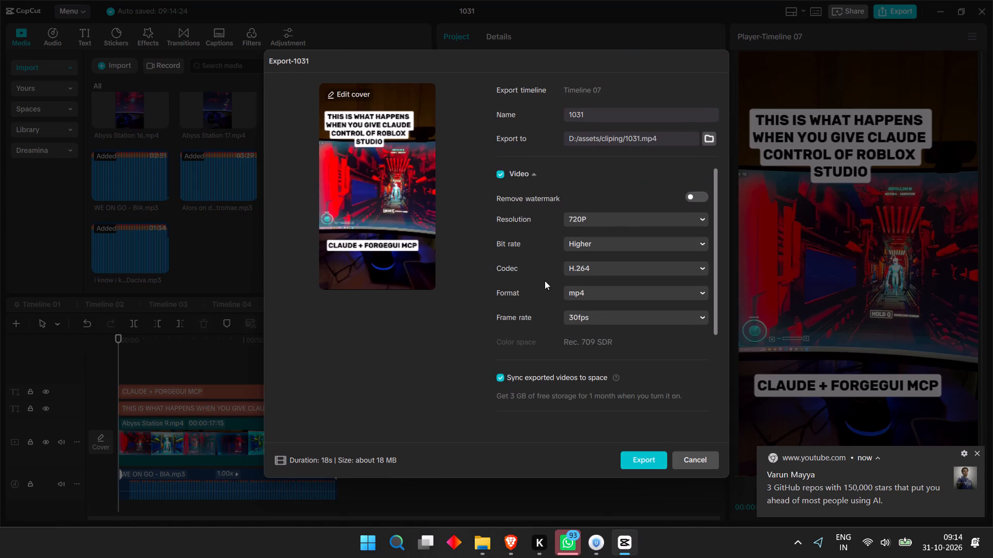
pyautogui.moveTo(661, 111); pyautogui.dragTo(543, 115)
pyautogui.press('f')
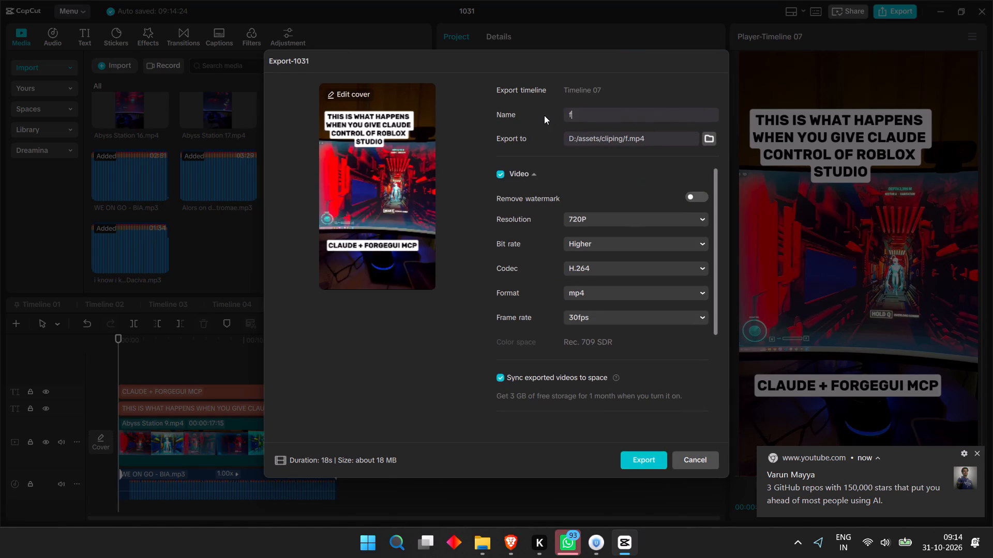
pyautogui.write('m 7')
pyautogui.press('Return')
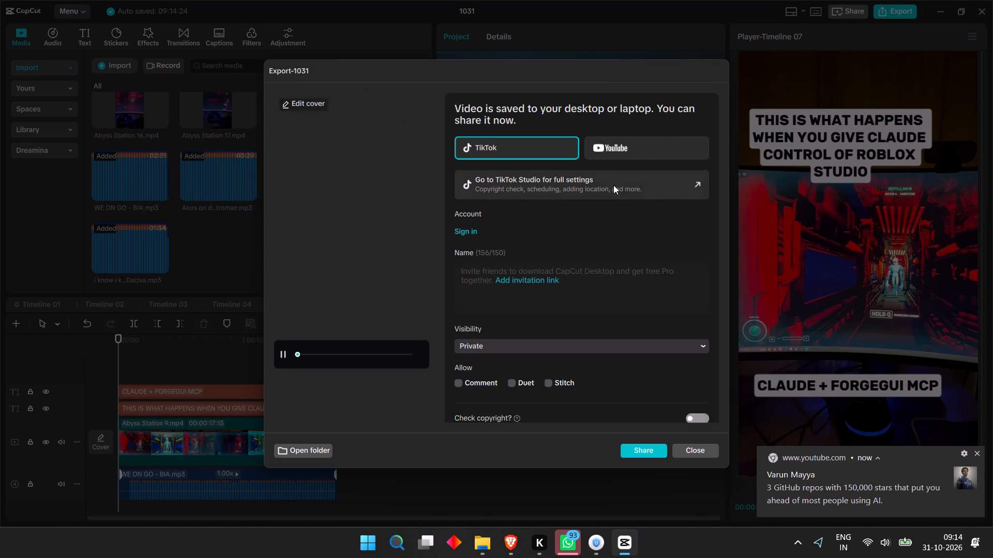
pyautogui.click(703, 453)
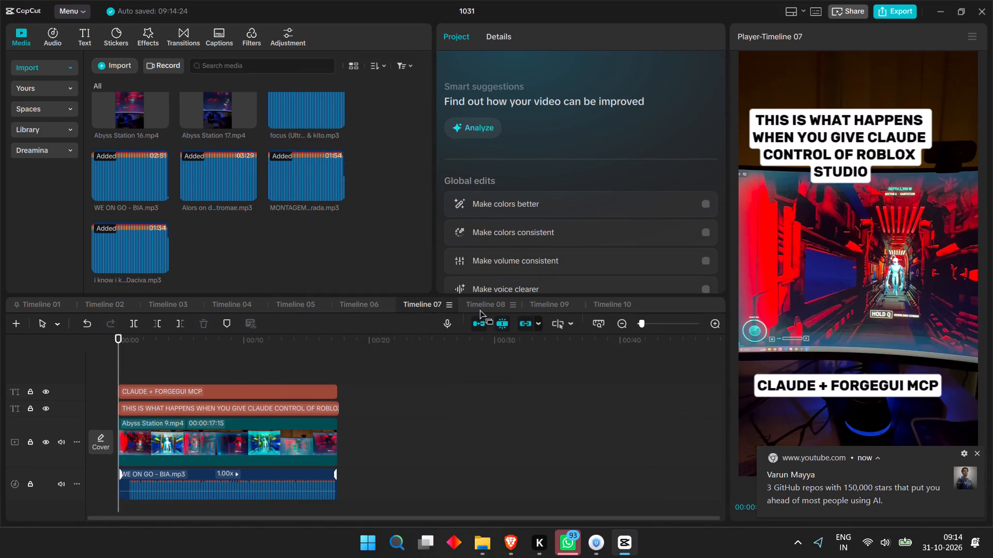
# Export Timeline 08 as "fm 8".
pyautogui.click(479, 308)
pyautogui.click(902, 12)
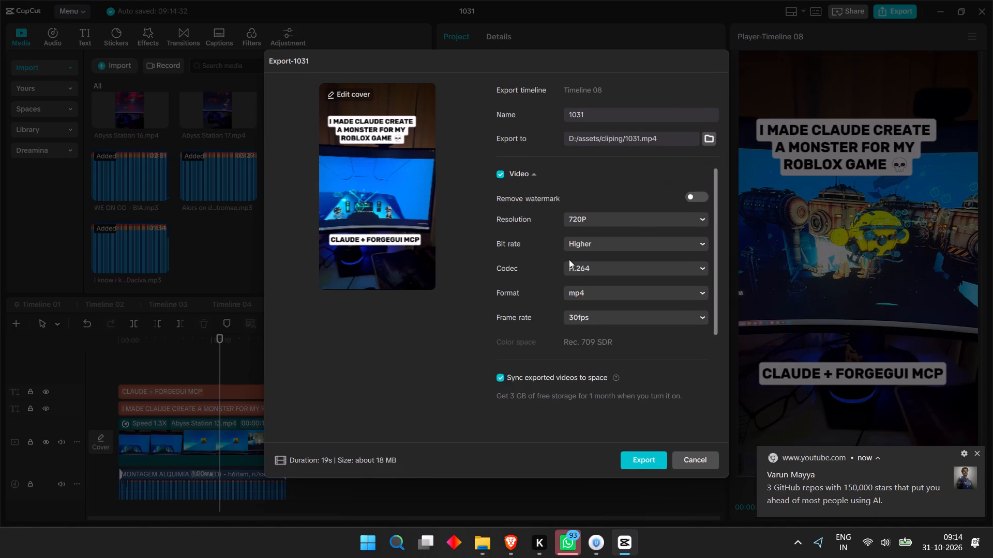
pyautogui.moveTo(643, 112); pyautogui.dragTo(531, 112)
pyautogui.press('f')
pyautogui.press('m')
pyautogui.press('space')
pyautogui.press('8')
pyautogui.press('Return')
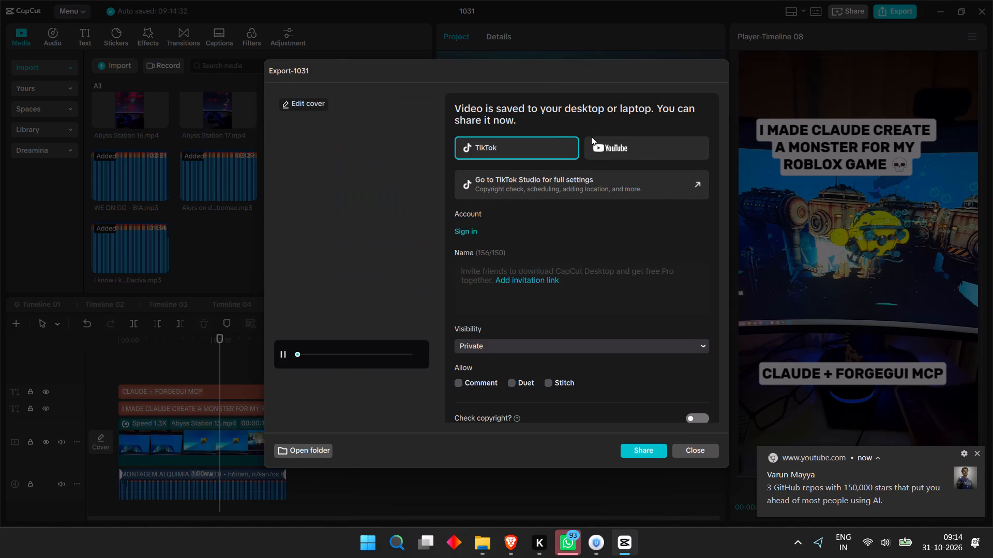
pyautogui.click(688, 450)
# Export Timeline 09 as "fm 9".
pyautogui.click(554, 307)
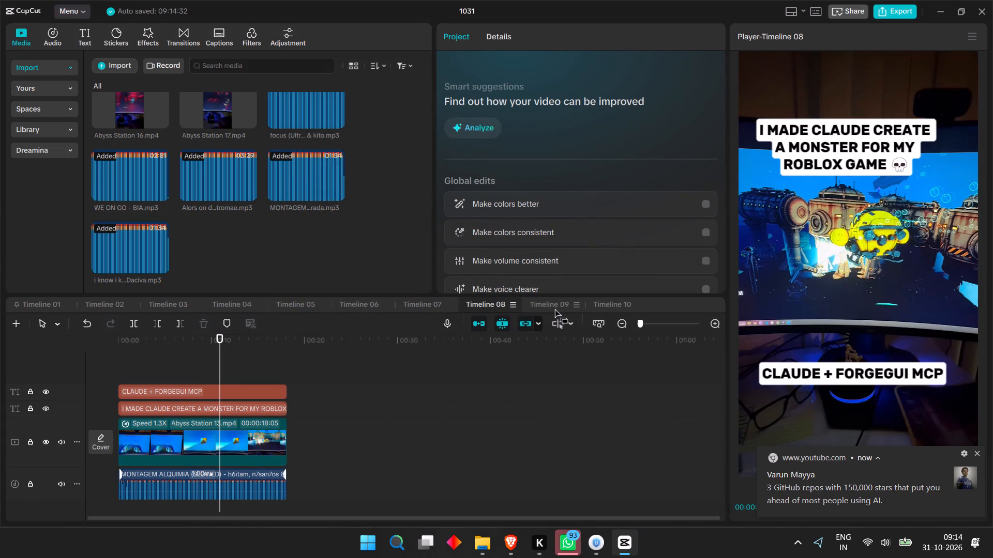
pyautogui.click(900, 7)
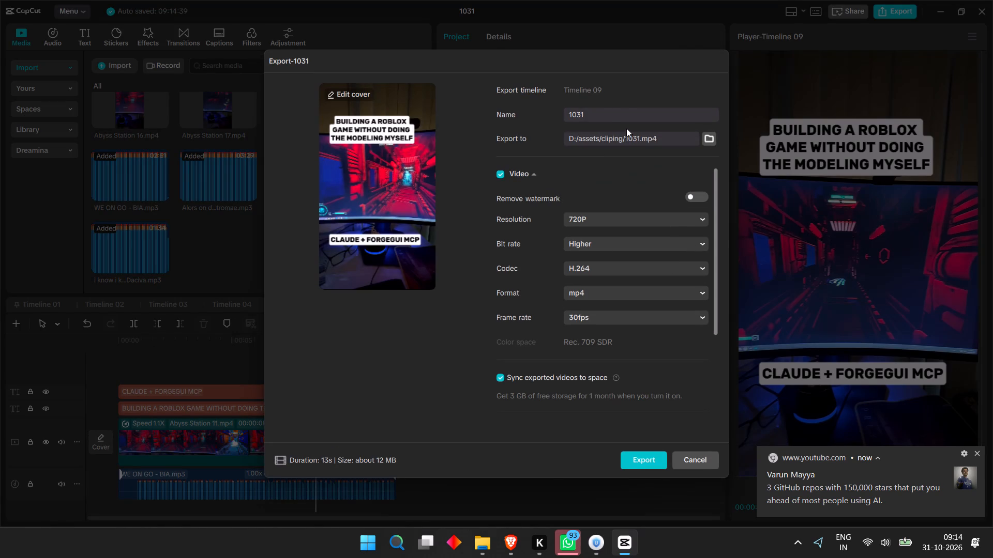
pyautogui.moveTo(618, 113); pyautogui.dragTo(509, 111)
pyautogui.press('f')
pyautogui.press('m')
pyautogui.press('space')
pyautogui.press('9')
pyautogui.press('Return')
pyautogui.click(699, 455)
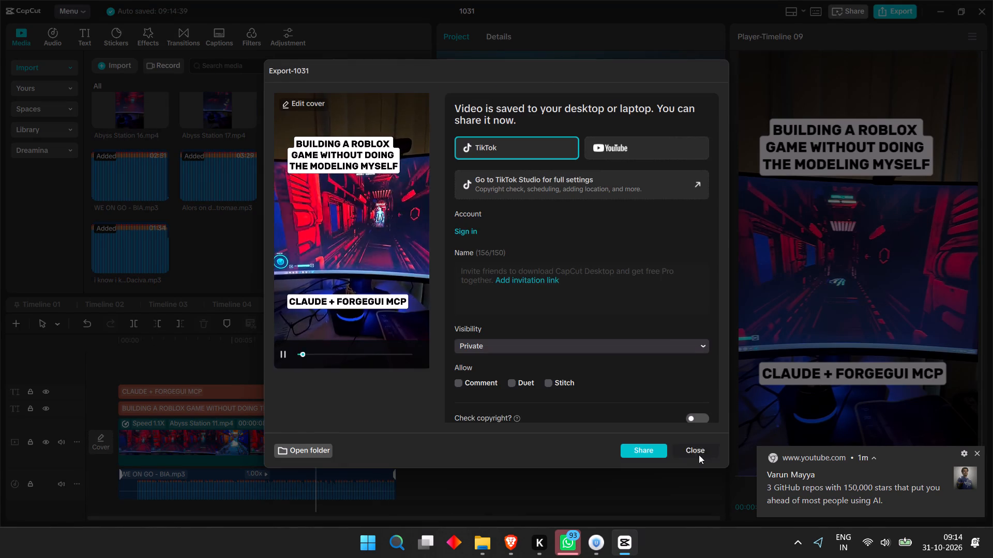
# Export Timeline 10 as "fm 10".
pyautogui.click(622, 305)
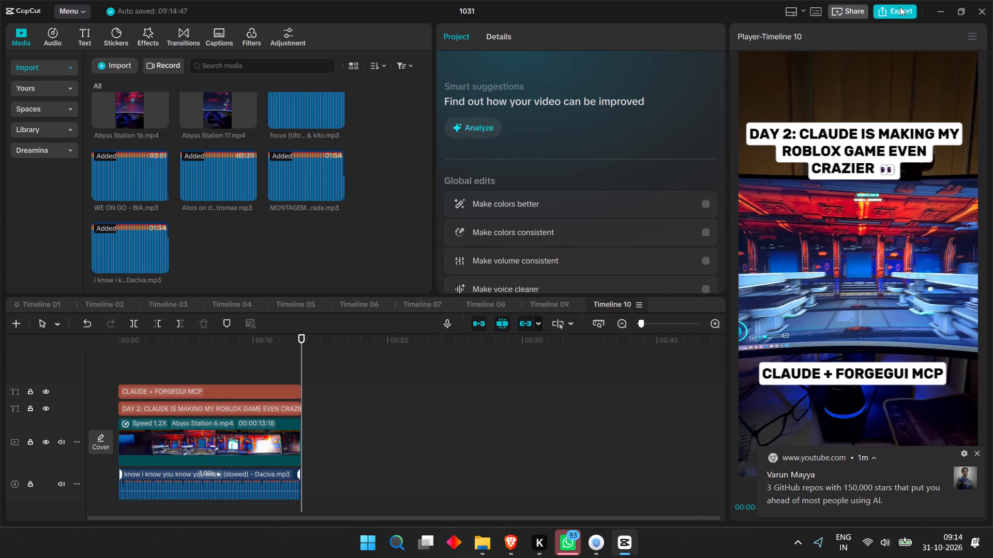
pyautogui.click(898, 10)
pyautogui.moveTo(605, 112); pyautogui.dragTo(516, 112)
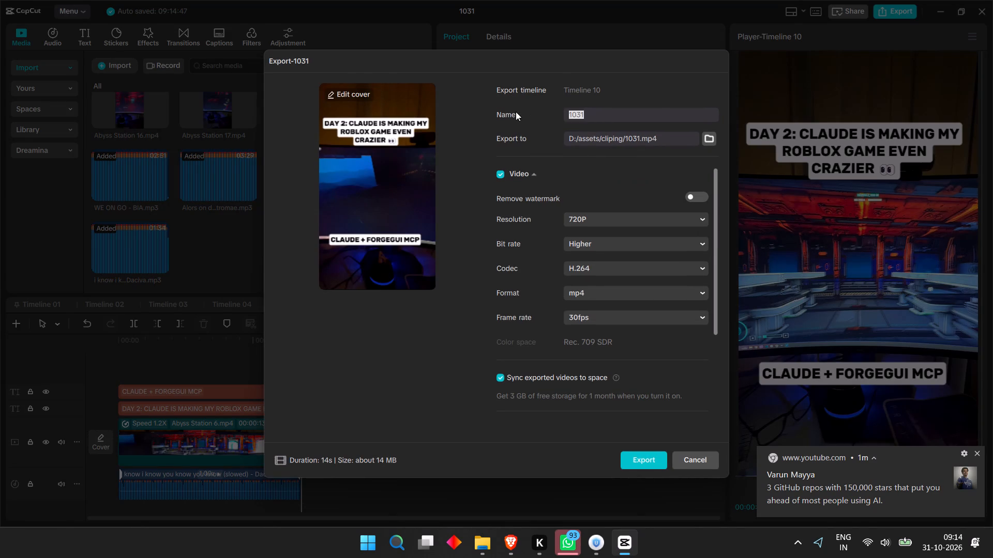
pyautogui.press('f')
pyautogui.press('m')
pyautogui.press('space')
pyautogui.press('1')
pyautogui.press('0')
pyautogui.press('Return')
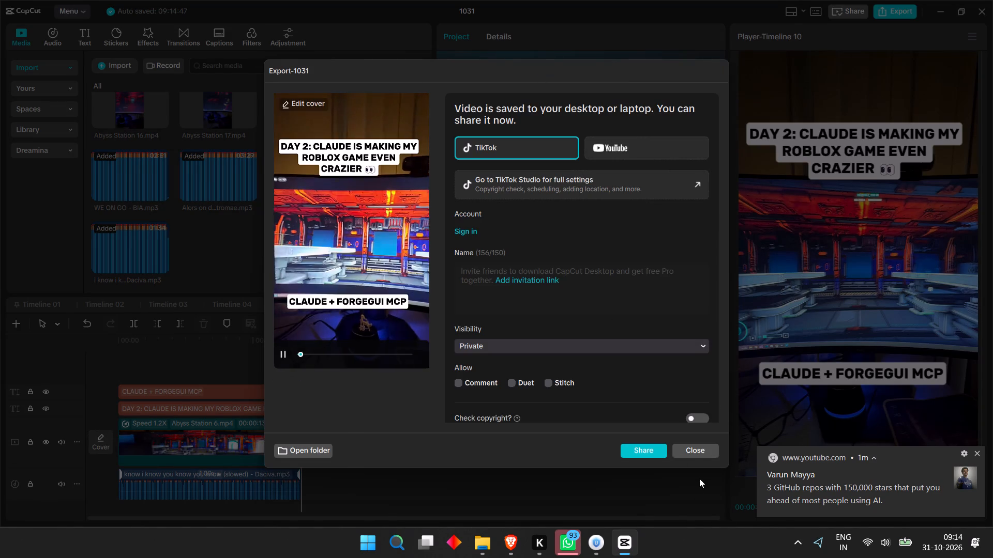
pyautogui.click(693, 450)
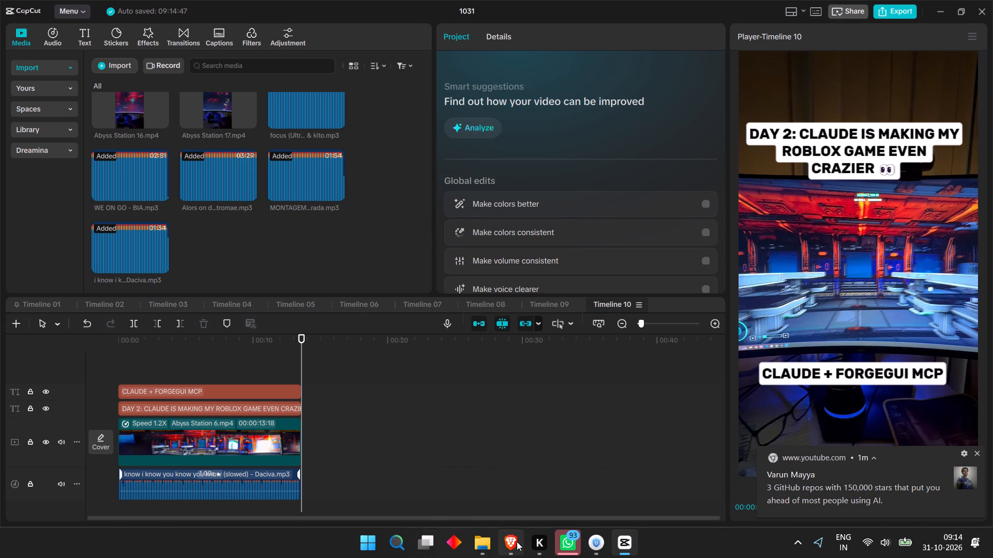
# Switch to Google Chrome with the personal profile marked by a grey-blue T avatar and open Google Drive.
pyautogui.hotkey('alt', 'space')
pyautogui.press('c')
pyautogui.click(437, 227)
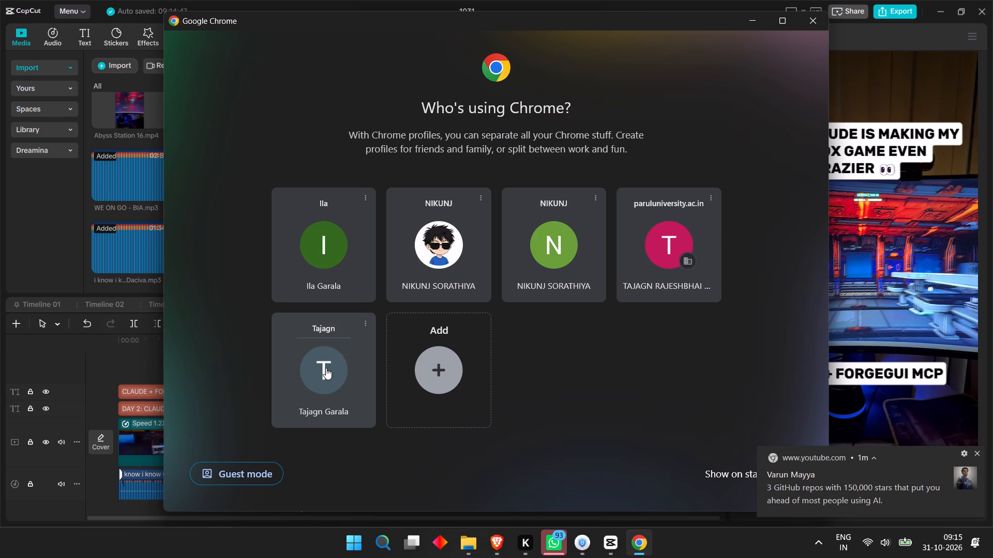
pyautogui.click(328, 367)
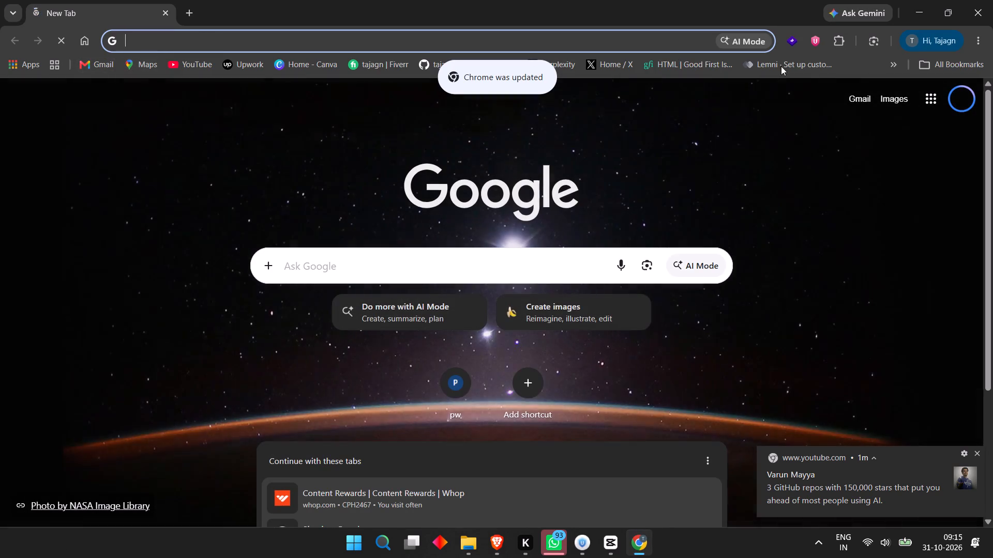
pyautogui.press('g')
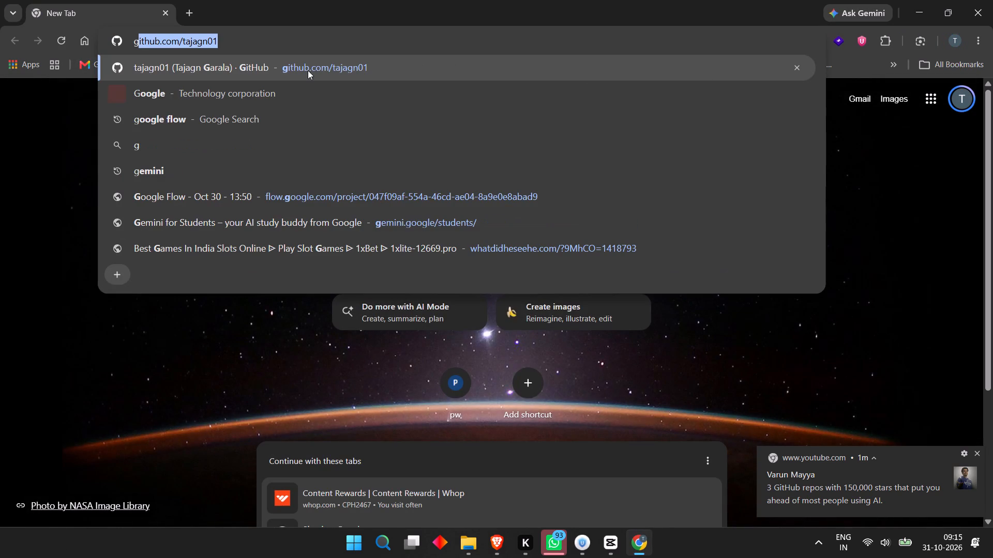
pyautogui.click(51, 61)
pyautogui.click(19, 68)
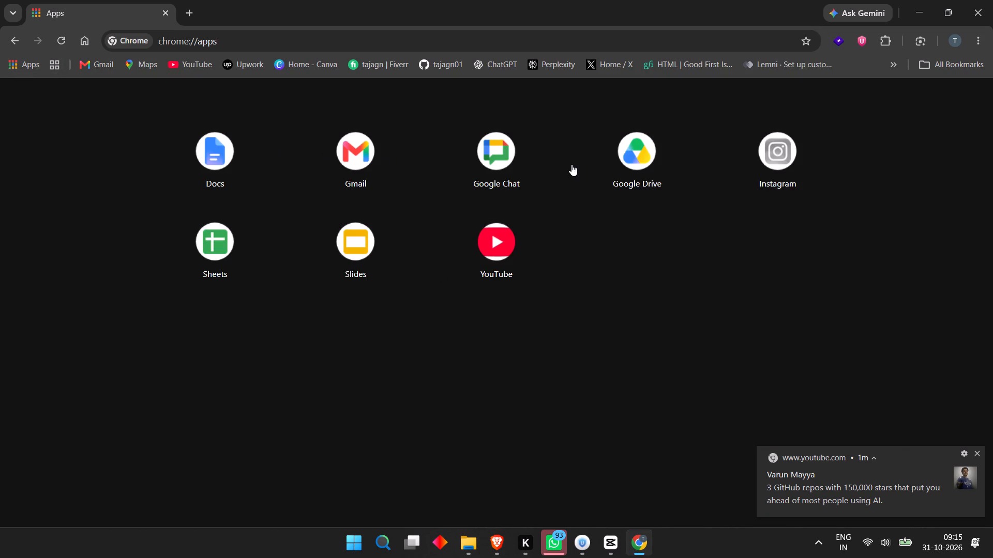
pyautogui.click(630, 166)
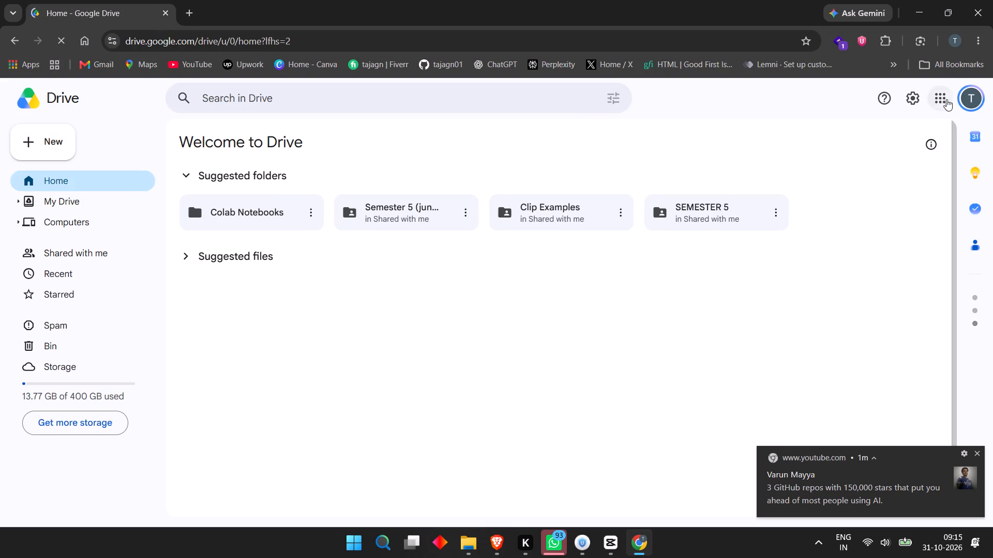
# Decline the Docs offline extension by disabling offline use, and switch Drive to the personal Google account with the teal T avatar.
pyautogui.click(962, 93)
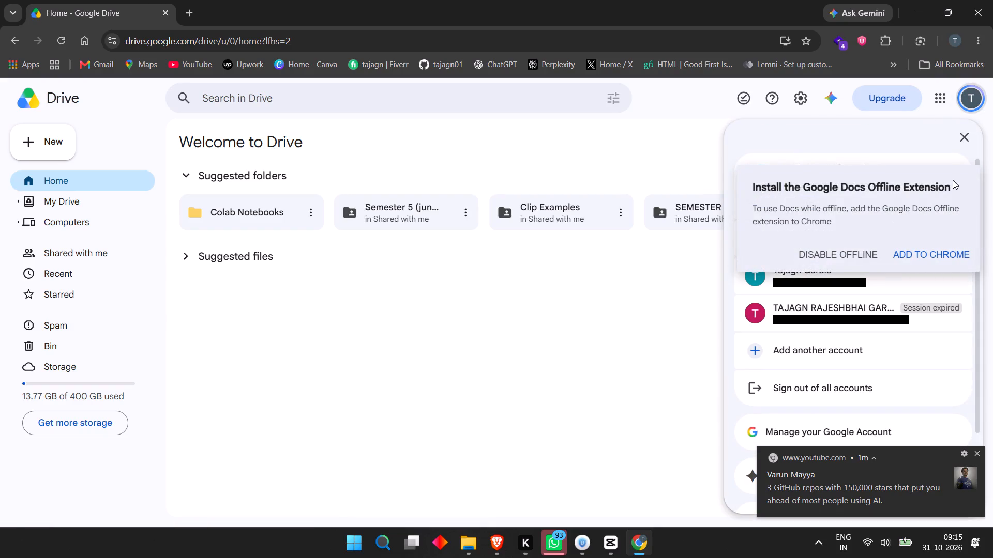
pyautogui.click(855, 250)
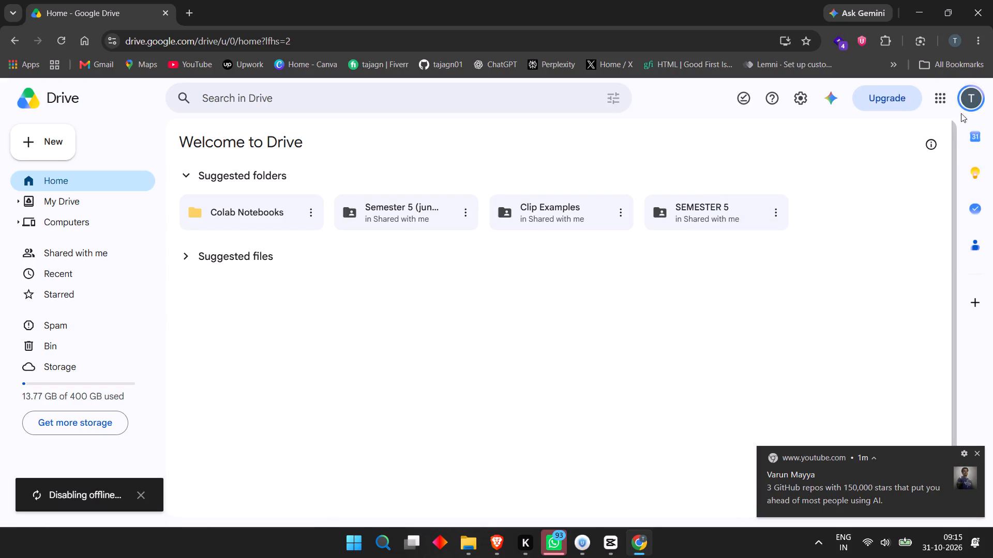
pyautogui.click(964, 102)
pyautogui.click(824, 273)
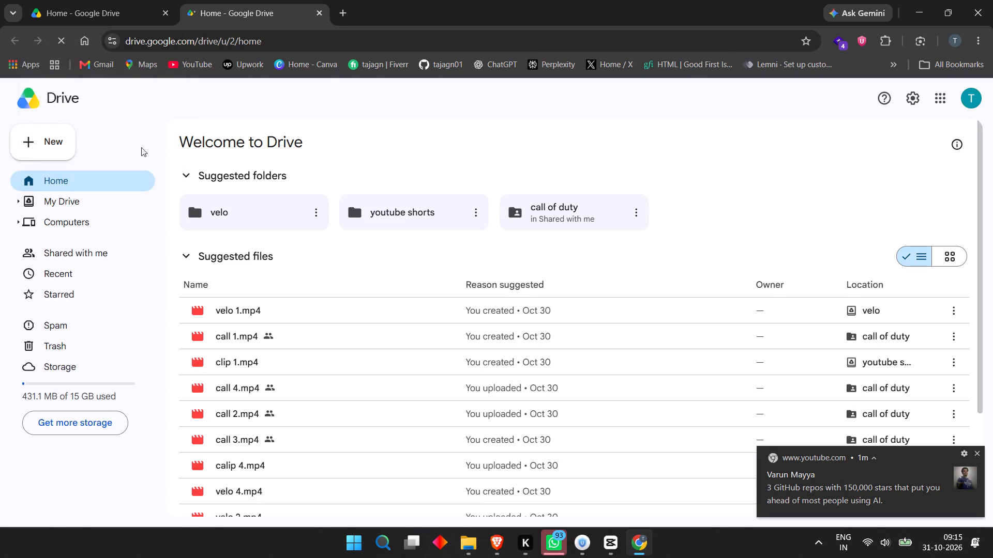
# Create a new folder named "box clipping" in My Drive.
pyautogui.click(82, 203)
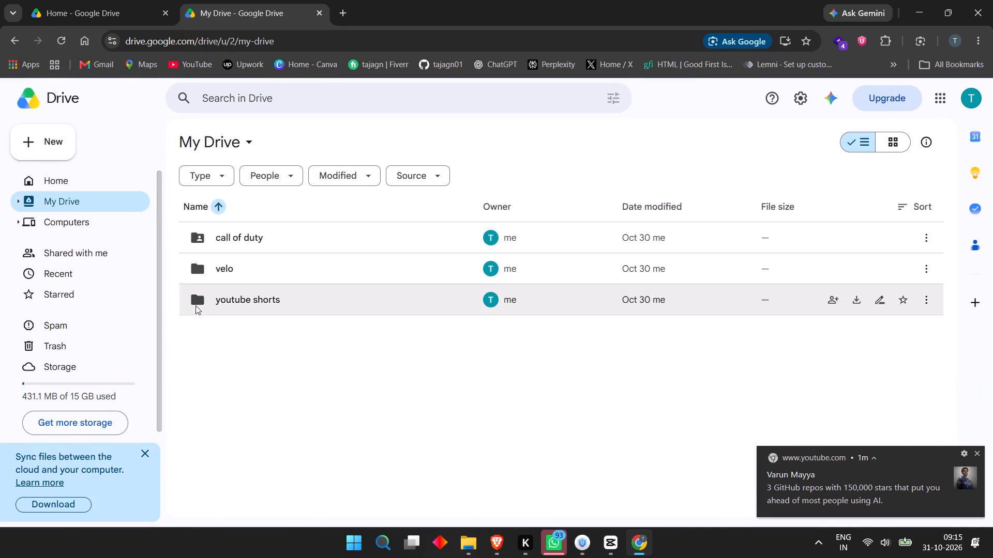
pyautogui.click(67, 141)
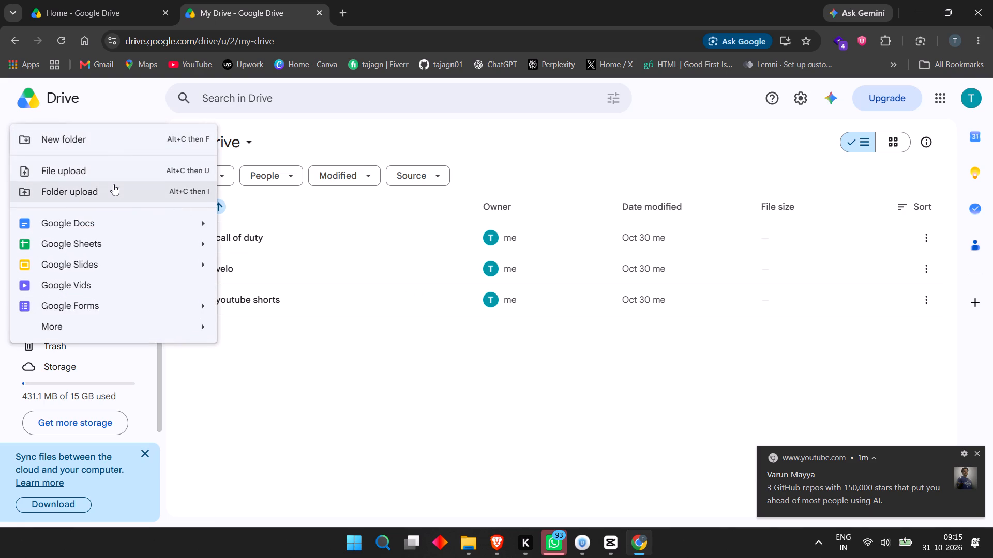
pyautogui.click(98, 148)
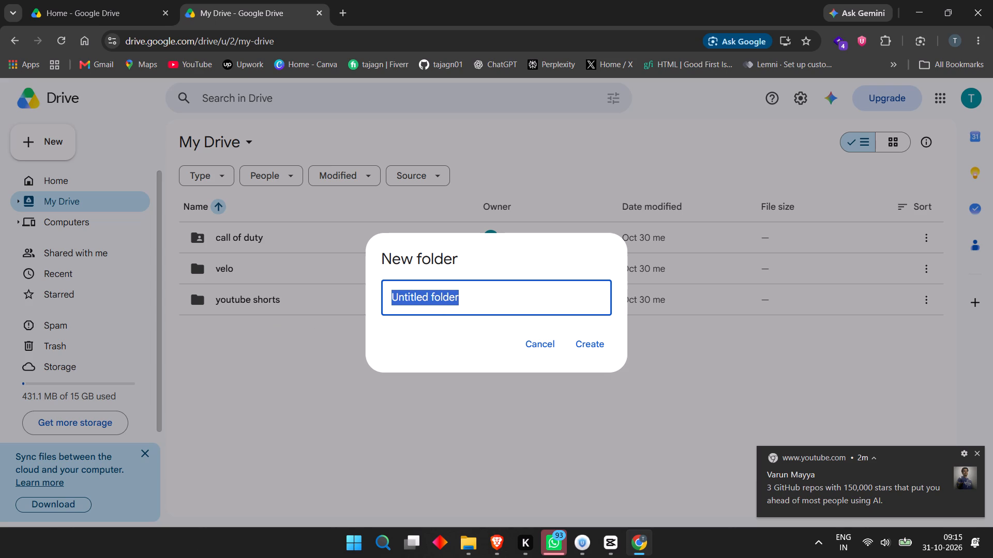
pyautogui.press('i')
pyautogui.press('BackSpace')
pyautogui.write('box xl')
pyautogui.press('BackSpace')
pyautogui.press('BackSpace')
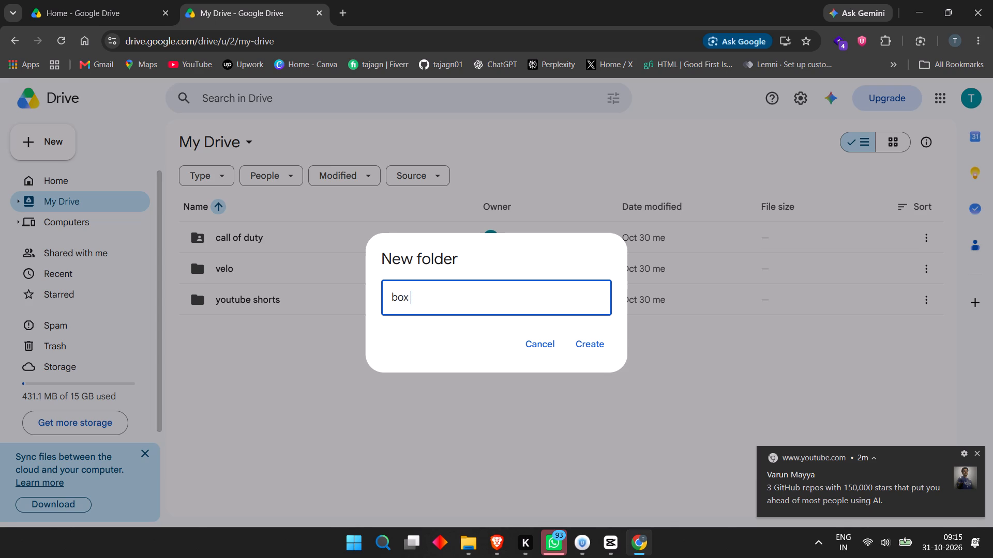
pyautogui.write('clipping')
pyautogui.press('Return')
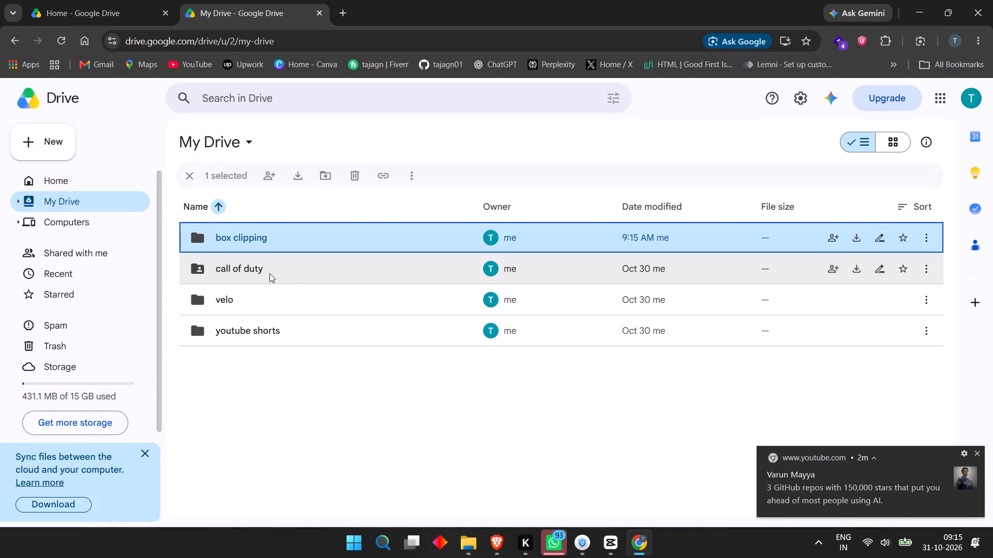
# Upload the videos f1 to f5 and fm 1 to fm 10 from the D: drive's assets\cliping folder into "box clipping".
pyautogui.doubleClick(236, 236)
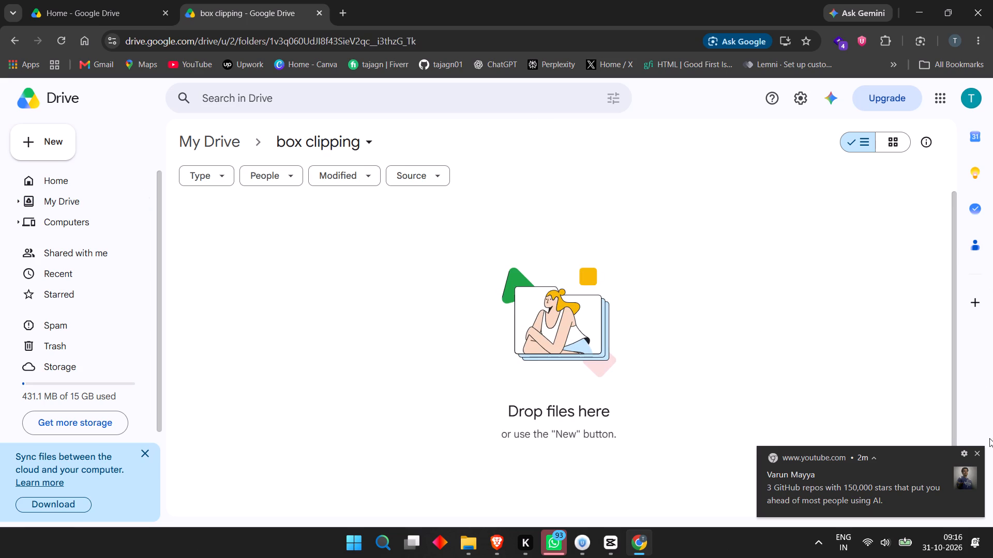
pyautogui.click(980, 454)
pyautogui.rightClick(726, 307)
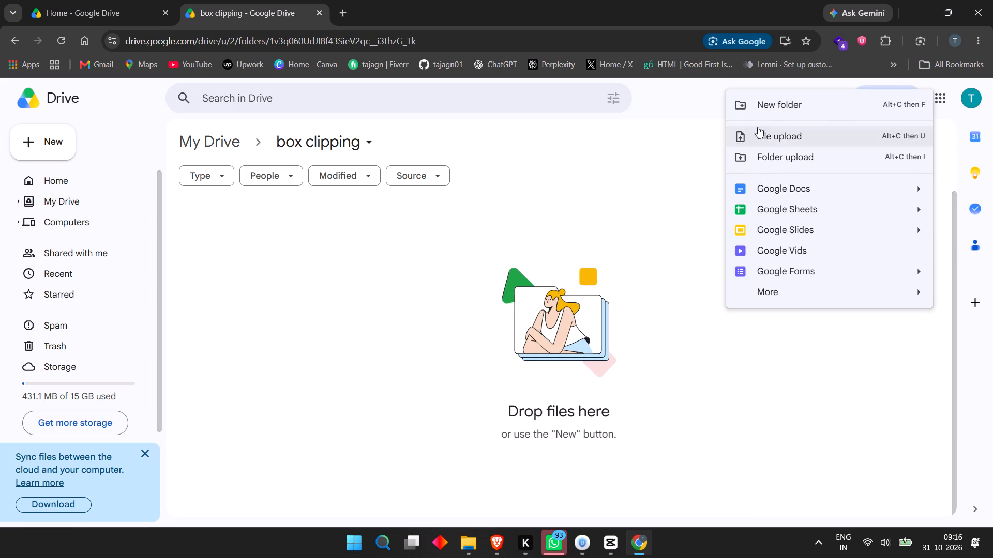
pyautogui.click(763, 133)
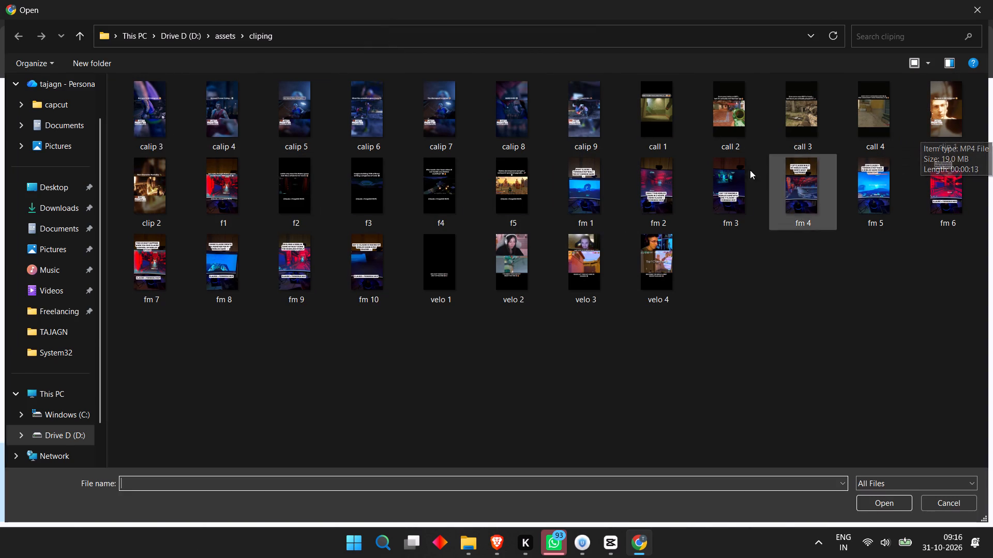
pyautogui.click(219, 195)
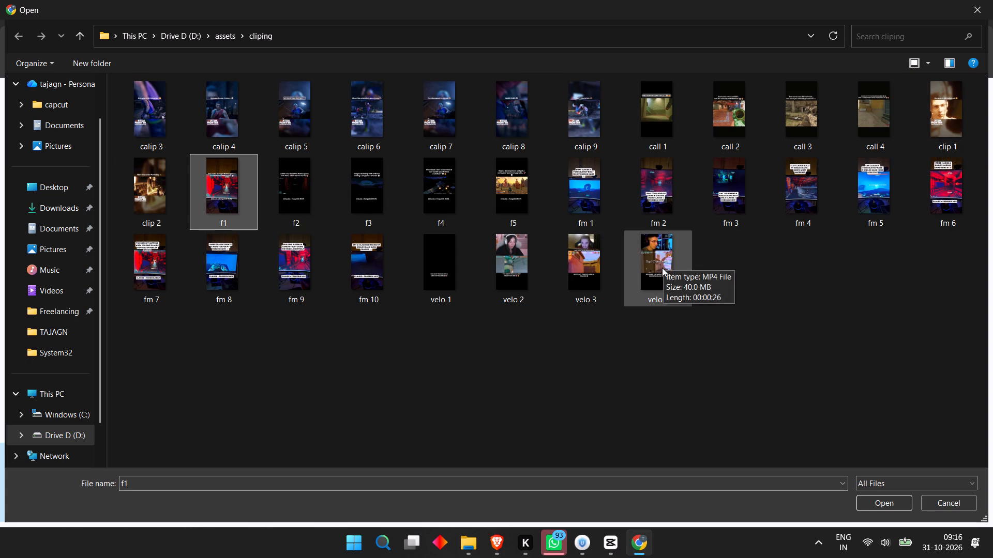
pyautogui.keyDown('shift'); pyautogui.click(358, 259); pyautogui.keyUp('shift')
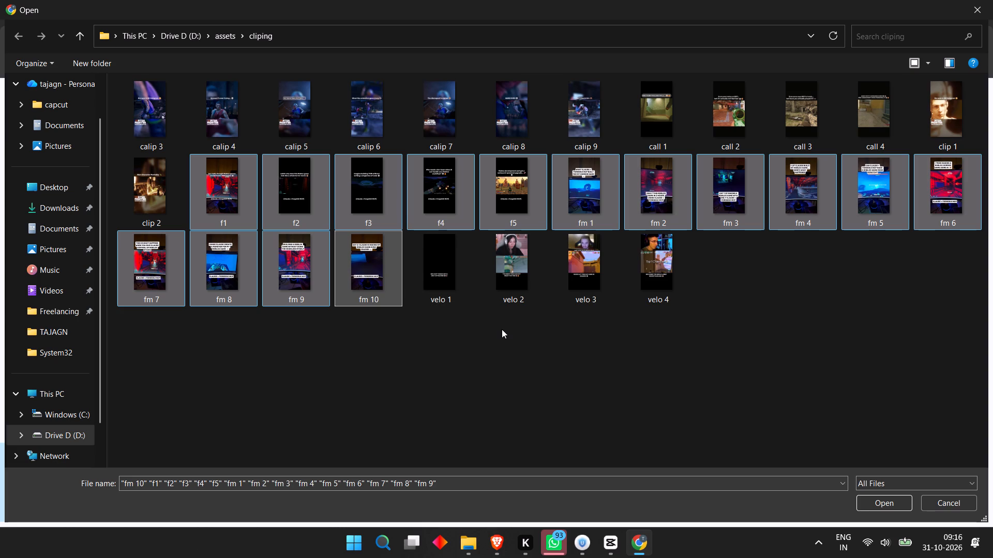
pyautogui.click(887, 504)
# Look through the list of uploading videos and check the upload progress.
pyautogui.scroll(-4, 680, 367)
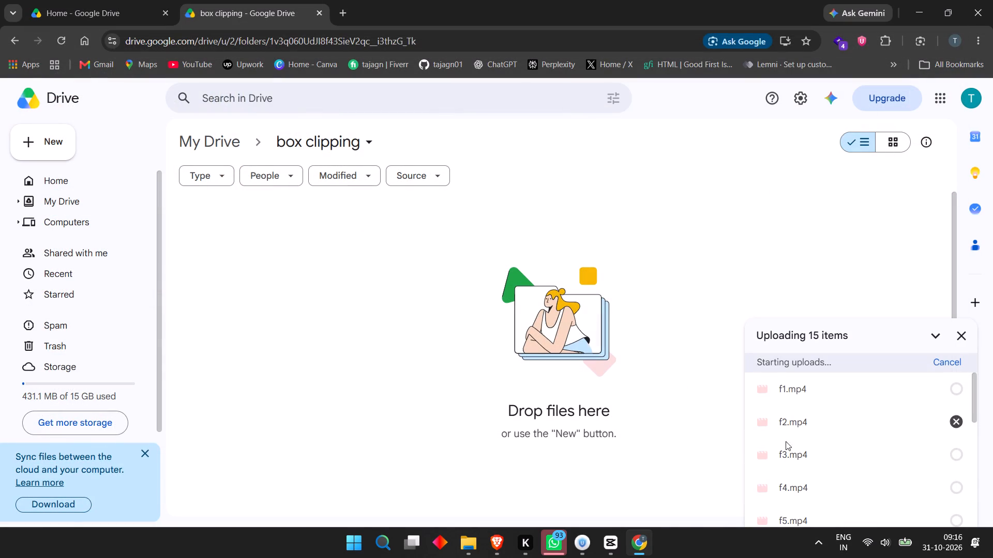
pyautogui.scroll(-2, 786, 441)
pyautogui.scroll(-14, 839, 435)
pyautogui.scroll(5, 839, 435)
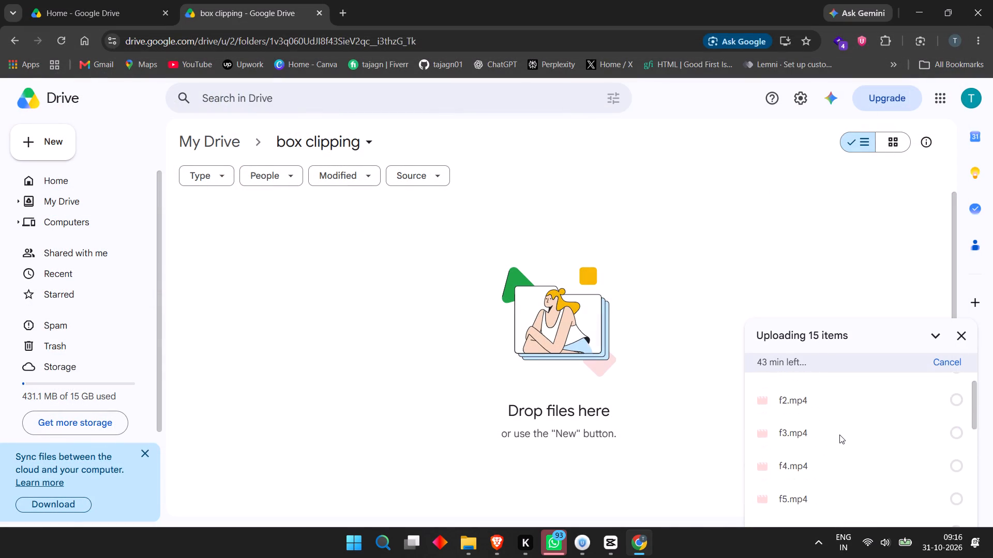
pyautogui.scroll(10, 839, 435)
pyautogui.scroll(-5, 787, 392)
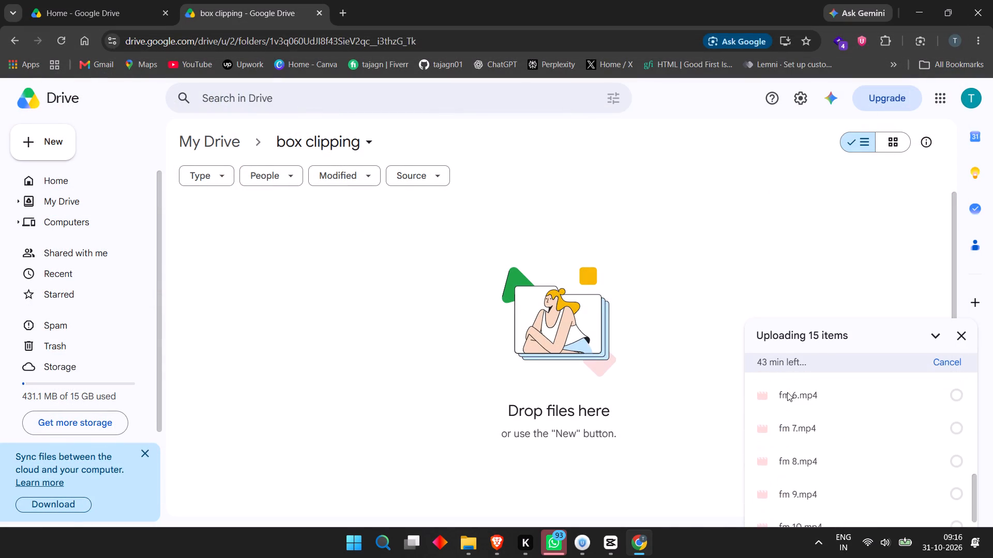
pyautogui.scroll(-5, 787, 392)
pyautogui.scroll(1, 787, 392)
pyautogui.scroll(-3, 787, 392)
pyautogui.scroll(14, 814, 419)
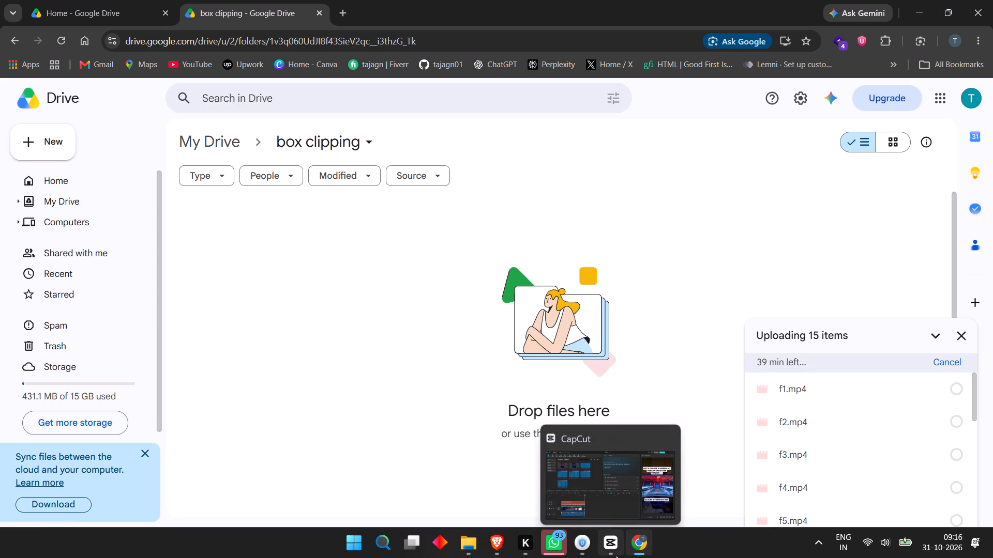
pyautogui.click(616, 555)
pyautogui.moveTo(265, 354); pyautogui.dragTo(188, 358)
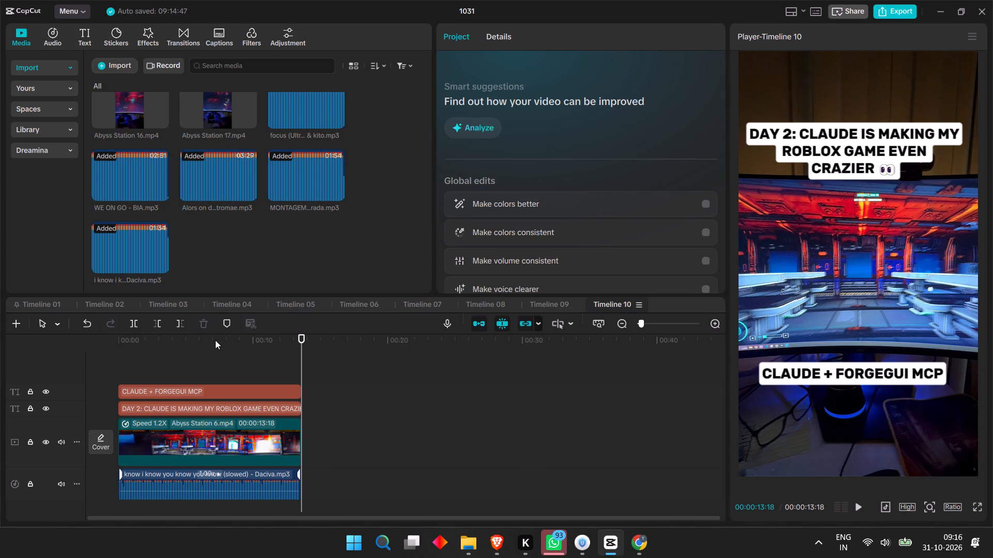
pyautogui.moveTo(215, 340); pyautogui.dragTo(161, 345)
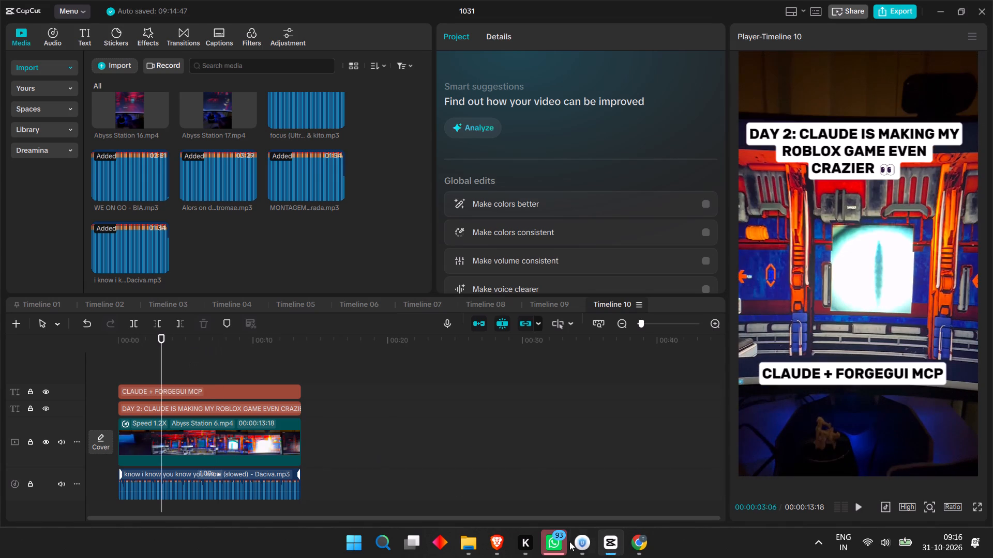
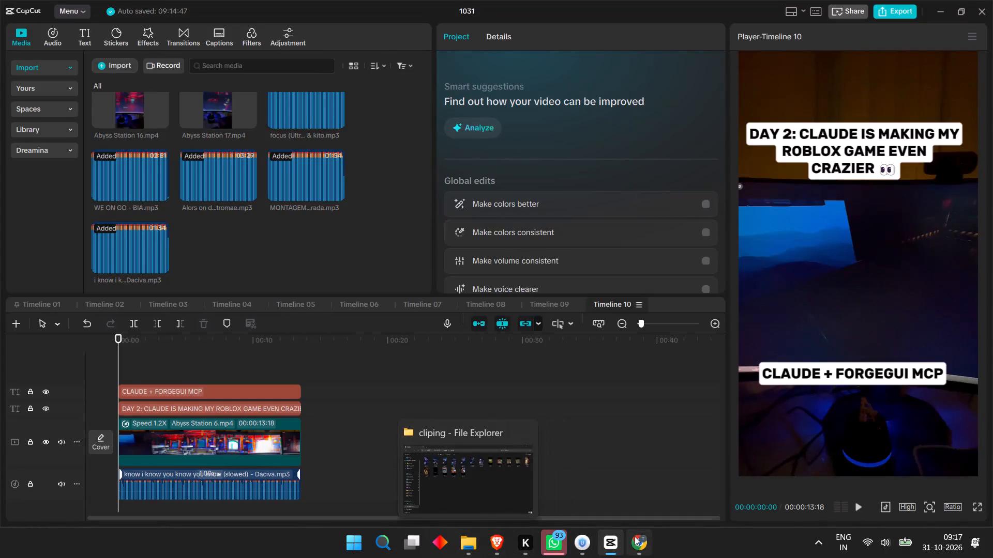
# Switch to Chrome, check the file upload into the box clipping folder on Google Drive, and go back to My Drive.
pyautogui.click(636, 536)
pyautogui.scroll(-6, 884, 350)
pyautogui.scroll(-9, 855, 421)
pyautogui.scroll(13, 855, 421)
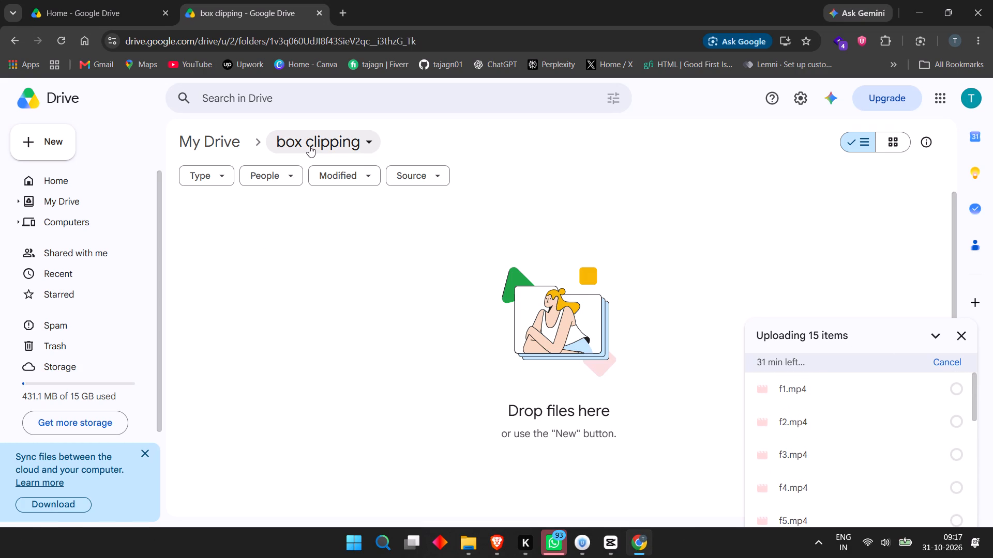
pyautogui.click(214, 136)
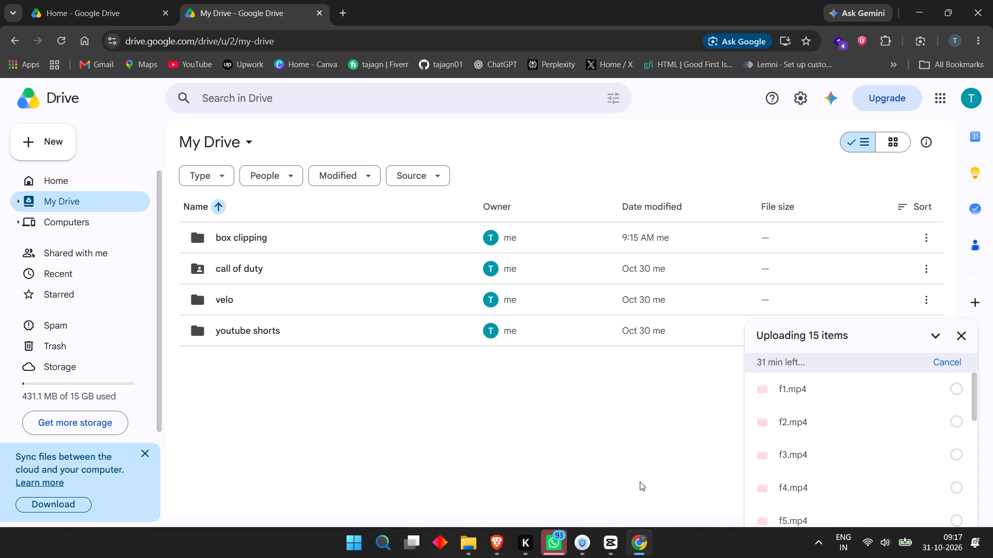
# Look through the rest of the uploading videos, down to fm 10, and check the upload progress.
pyautogui.scroll(-9, 866, 450)
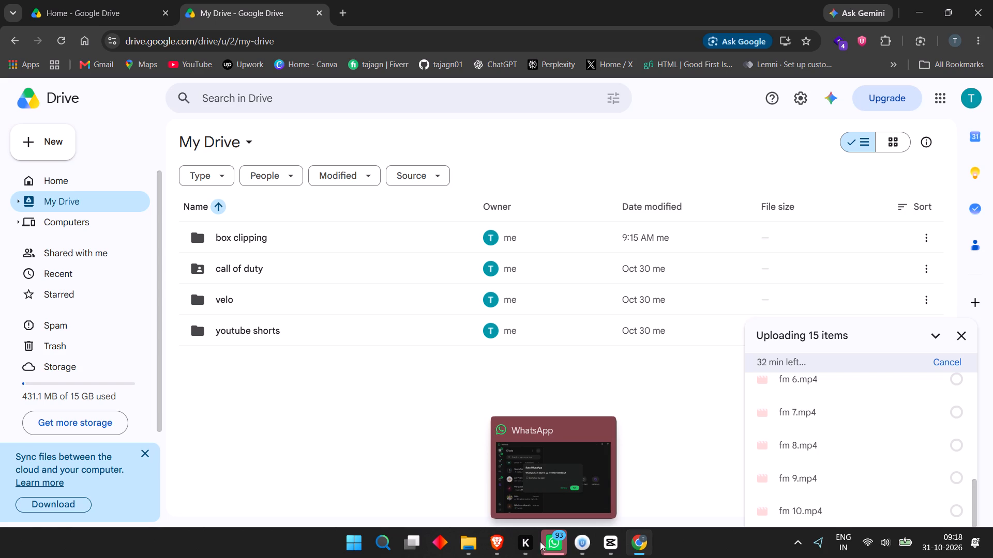
pyautogui.click(421, 441)
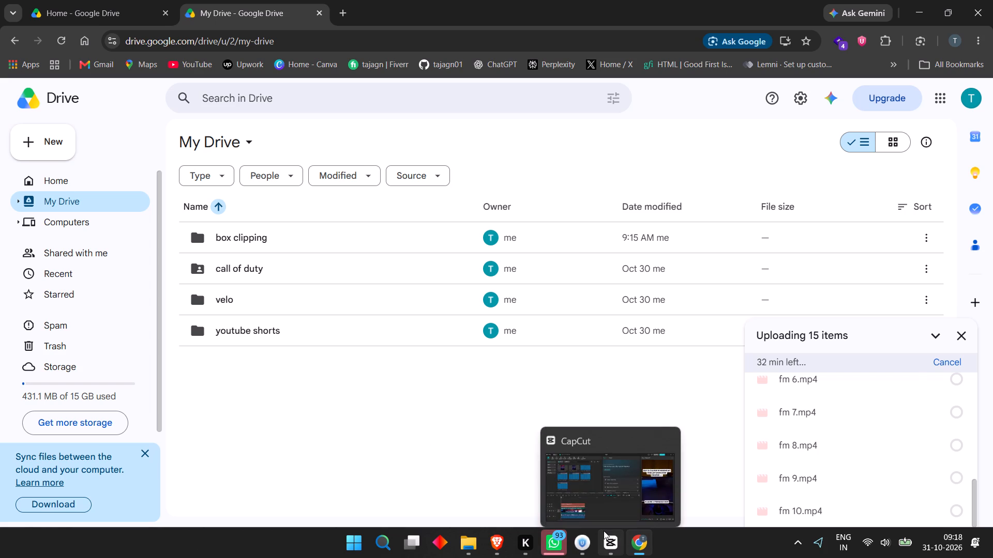
# Switch to CapCut and place the playhead at about 6 seconds on Timeline 10.
pyautogui.click(604, 531)
pyautogui.click(202, 353)
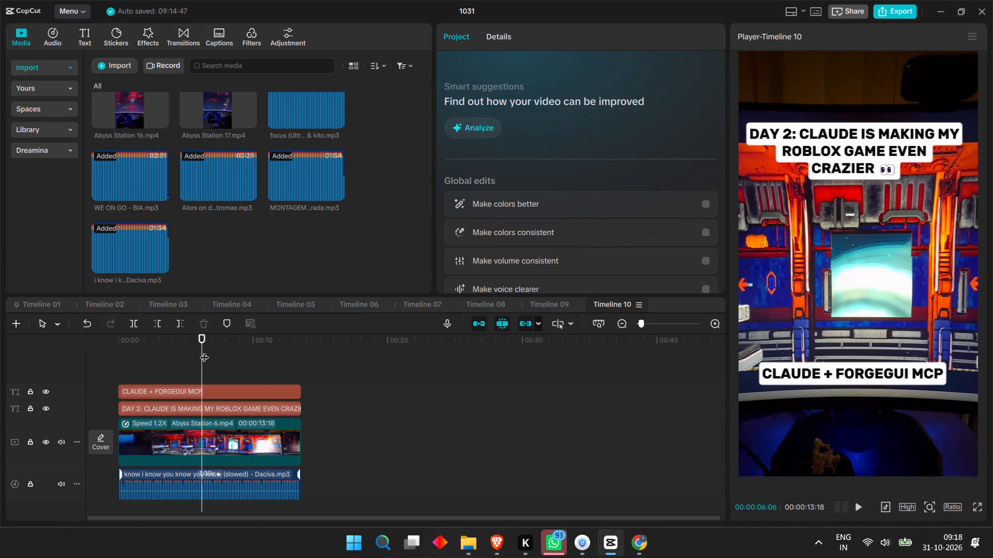
# In CapCut, review the edits on Timeline 10, Timeline 02 and Timeline 03 from their starts.
pyautogui.moveTo(204, 351); pyautogui.dragTo(87, 358)
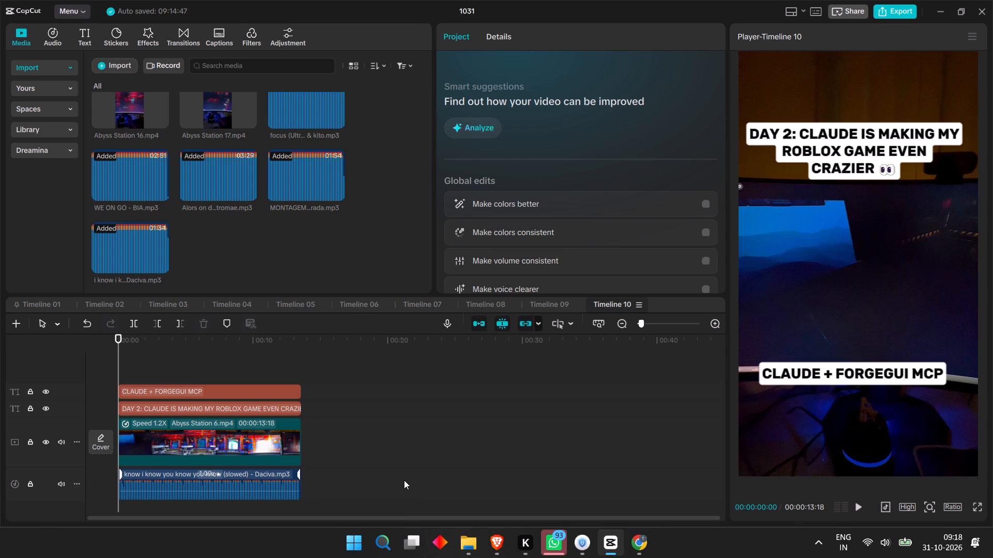
pyautogui.moveTo(189, 381); pyautogui.dragTo(155, 381)
pyautogui.moveTo(155, 356); pyautogui.dragTo(212, 367)
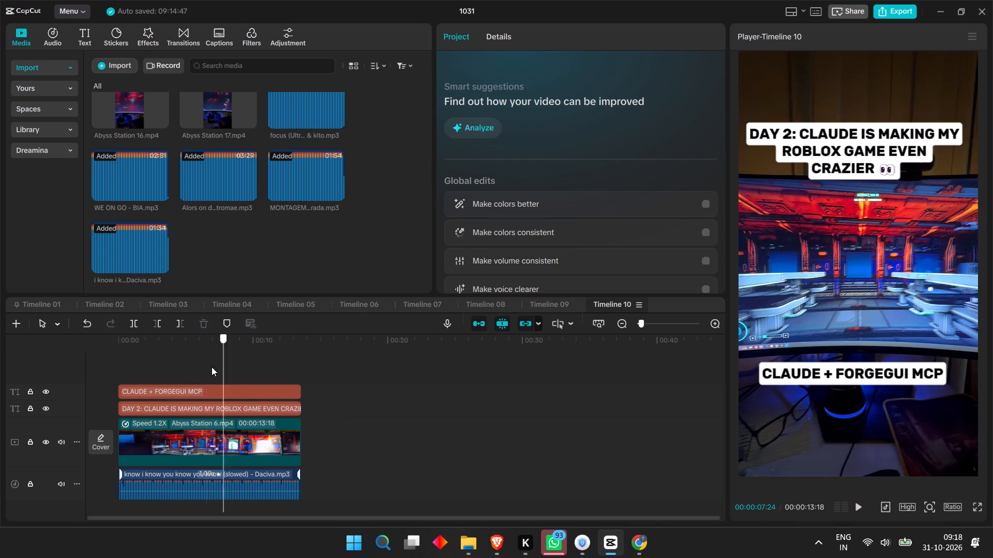
pyautogui.moveTo(212, 367); pyautogui.dragTo(125, 376)
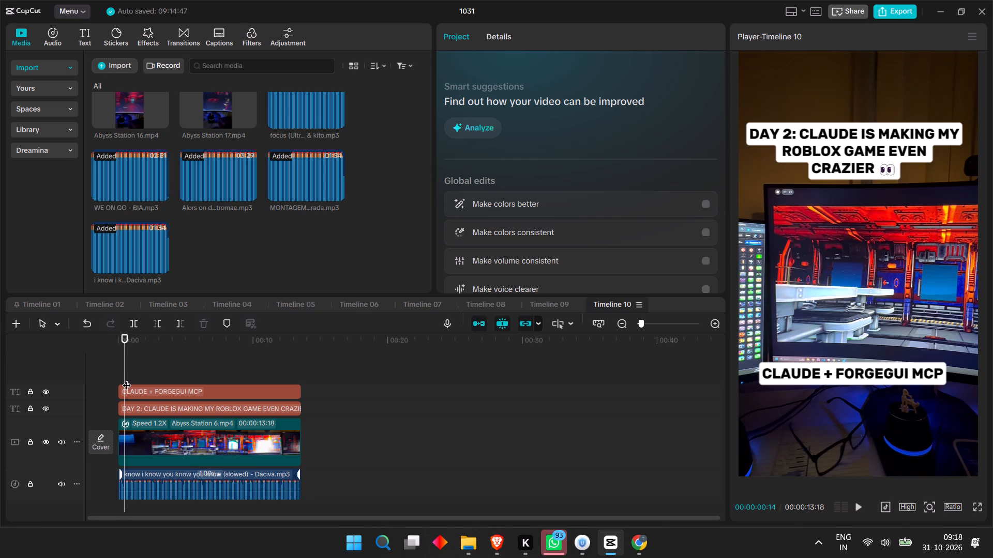
pyautogui.click(246, 372)
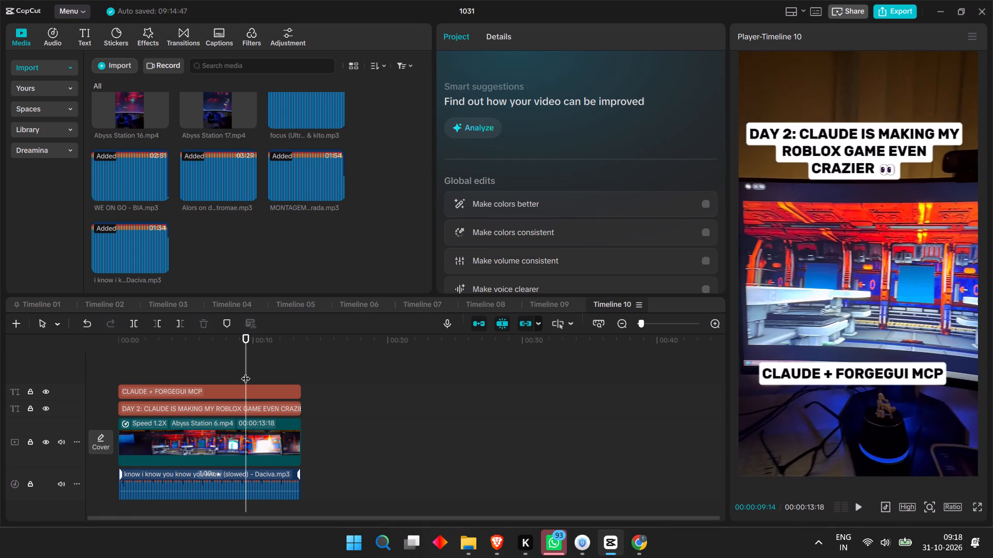
pyautogui.click(121, 304)
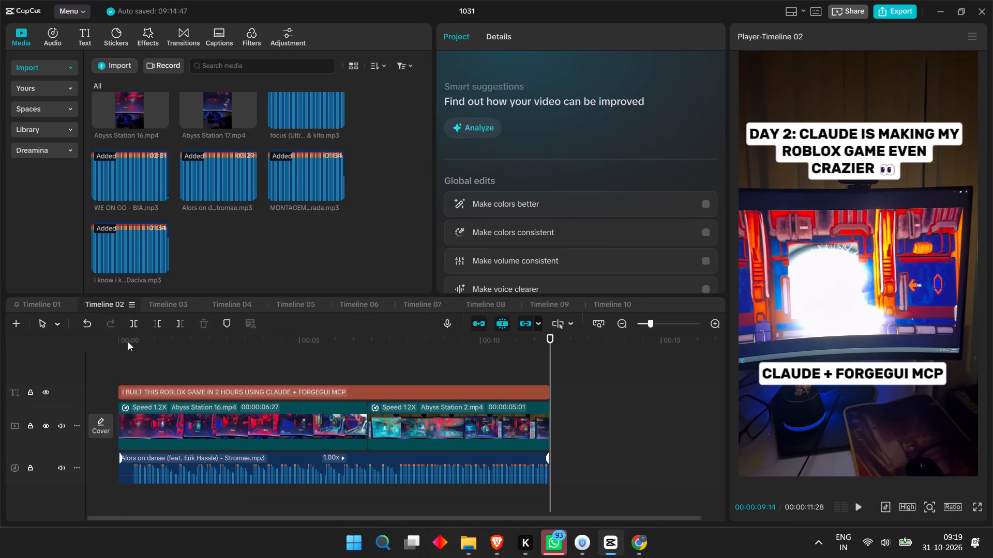
pyautogui.moveTo(261, 345); pyautogui.dragTo(215, 351)
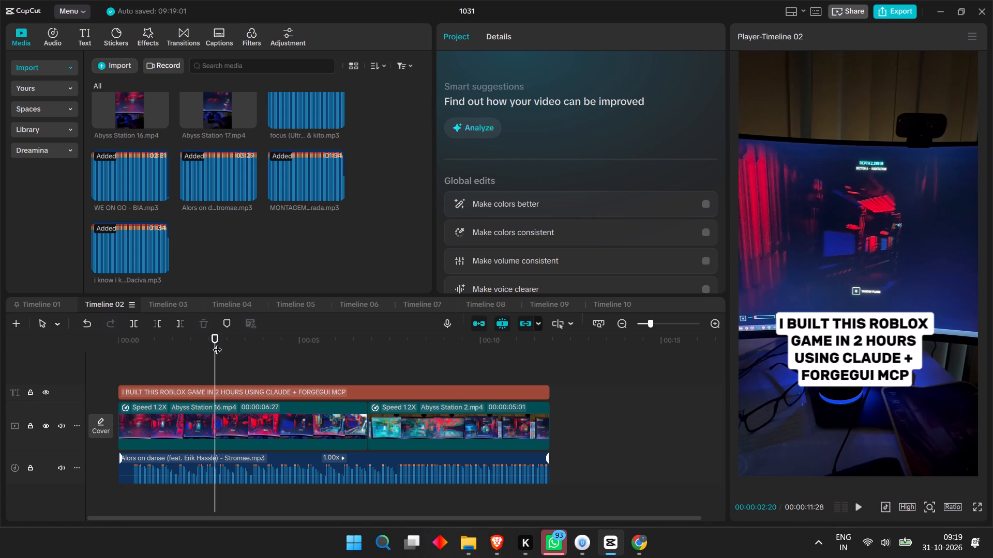
pyautogui.moveTo(216, 345); pyautogui.dragTo(113, 355)
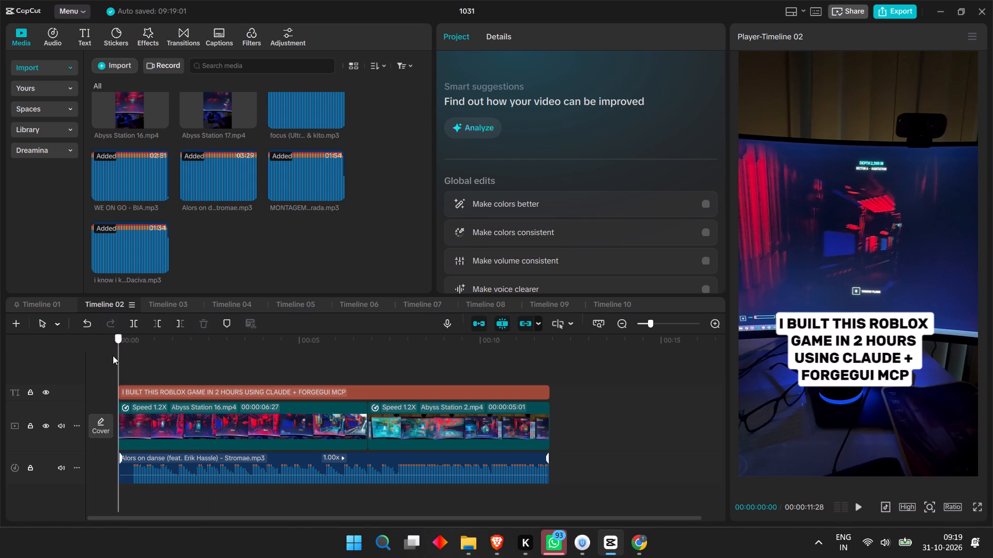
pyautogui.moveTo(113, 355); pyautogui.dragTo(81, 363)
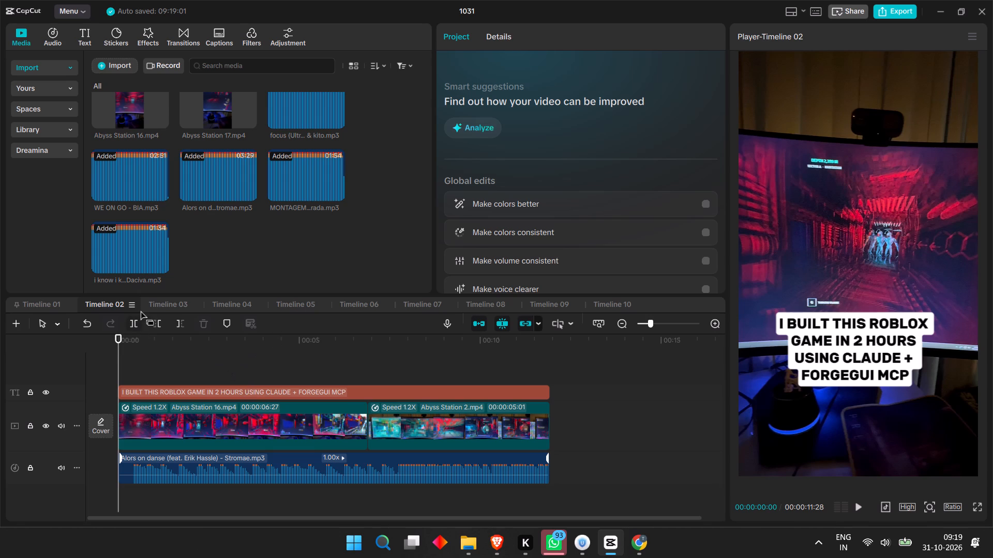
pyautogui.click(165, 302)
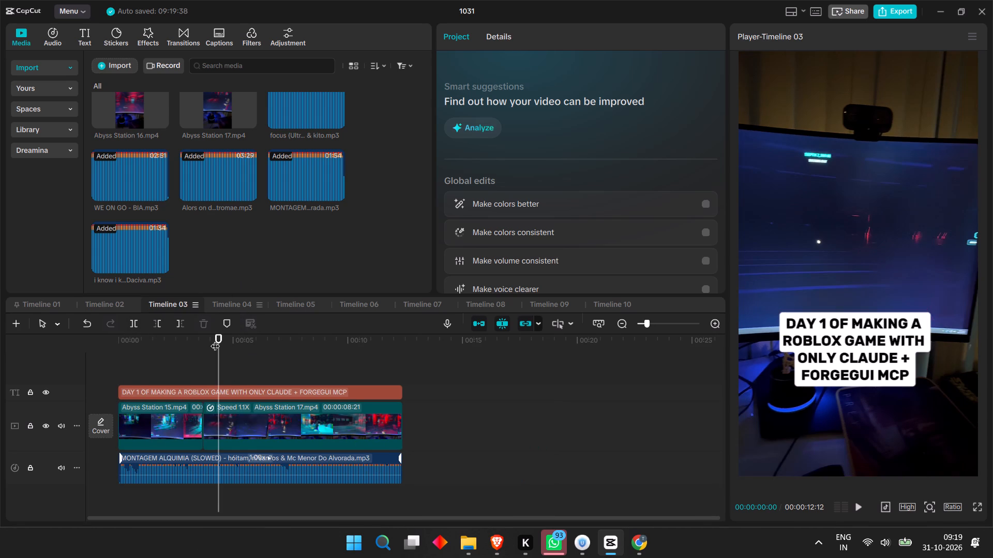
pyautogui.moveTo(215, 343); pyautogui.dragTo(93, 359)
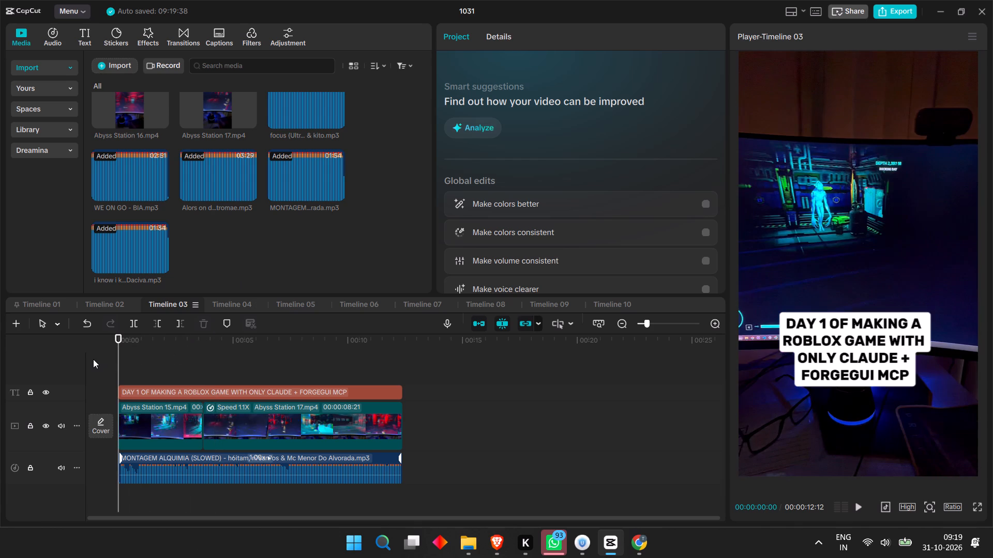
# Lower the system volume to near its minimum.
pyautogui.click(889, 548)
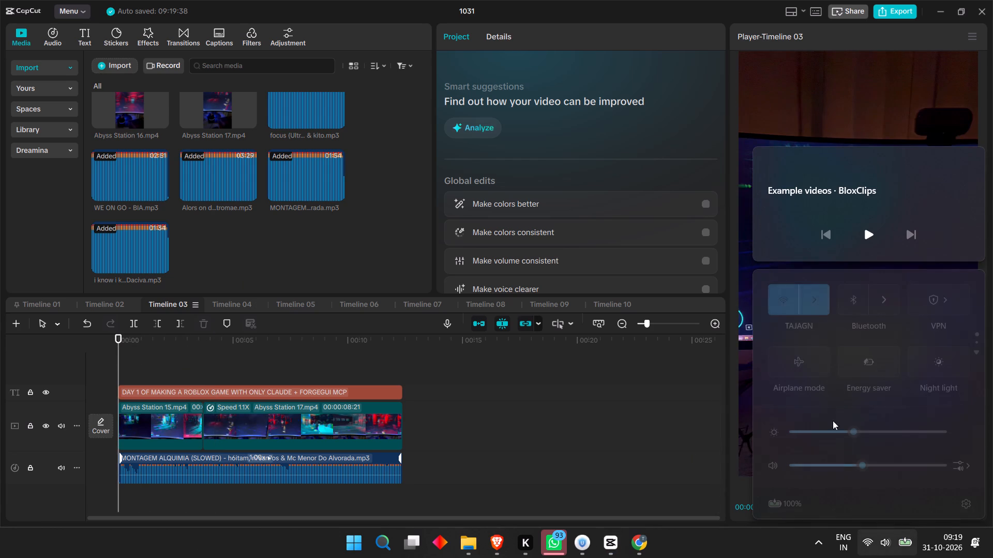
pyautogui.click(804, 461)
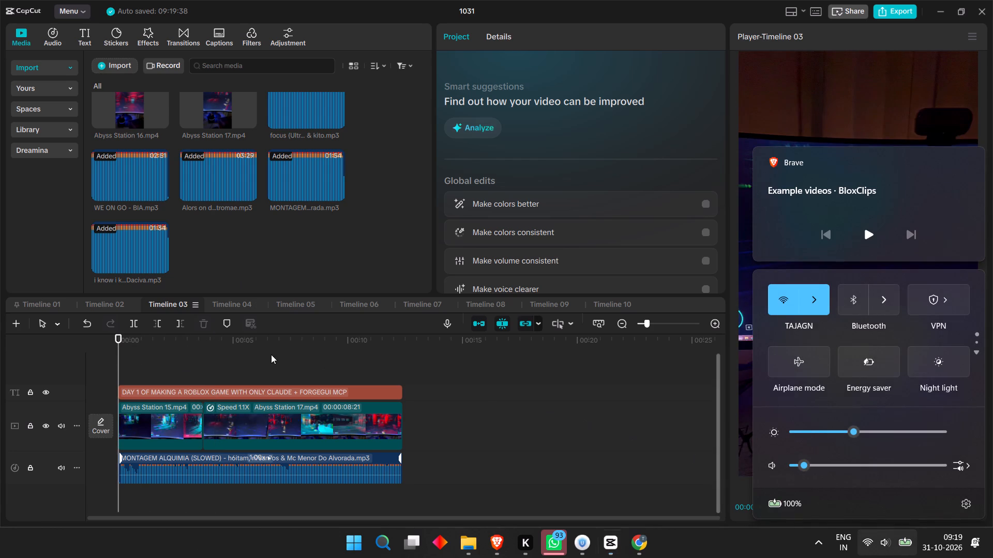
pyautogui.click(271, 354)
# Review Timeline 03 from start to end, with a brief look at Timeline 01, checking the title and clips.
pyautogui.moveTo(270, 353); pyautogui.dragTo(123, 352)
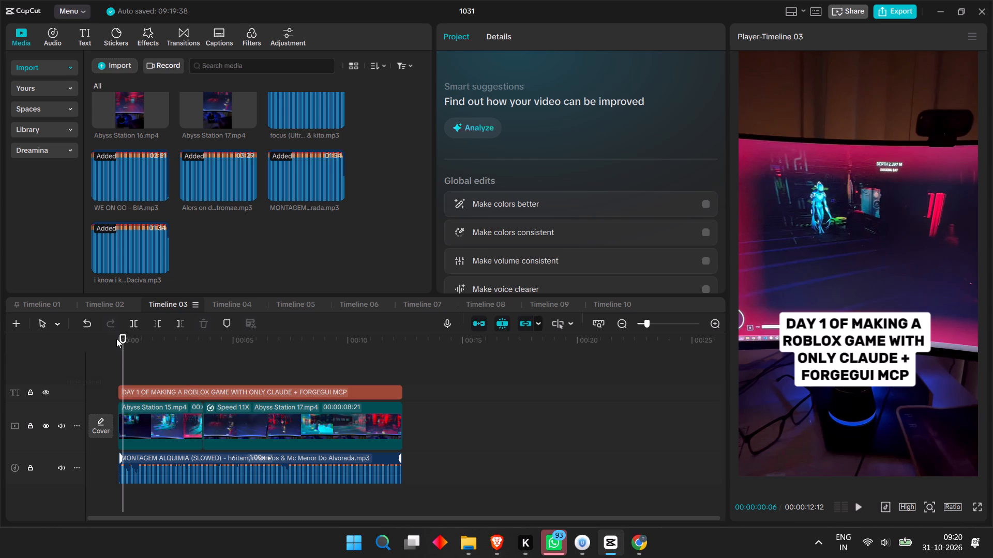
pyautogui.moveTo(123, 342); pyautogui.dragTo(88, 361)
pyautogui.click(103, 302)
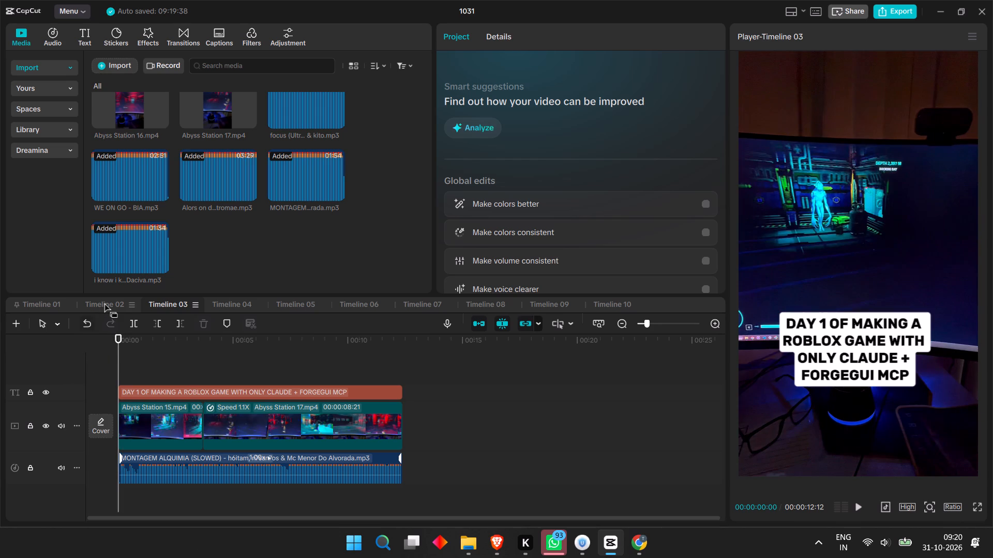
pyautogui.click(23, 300)
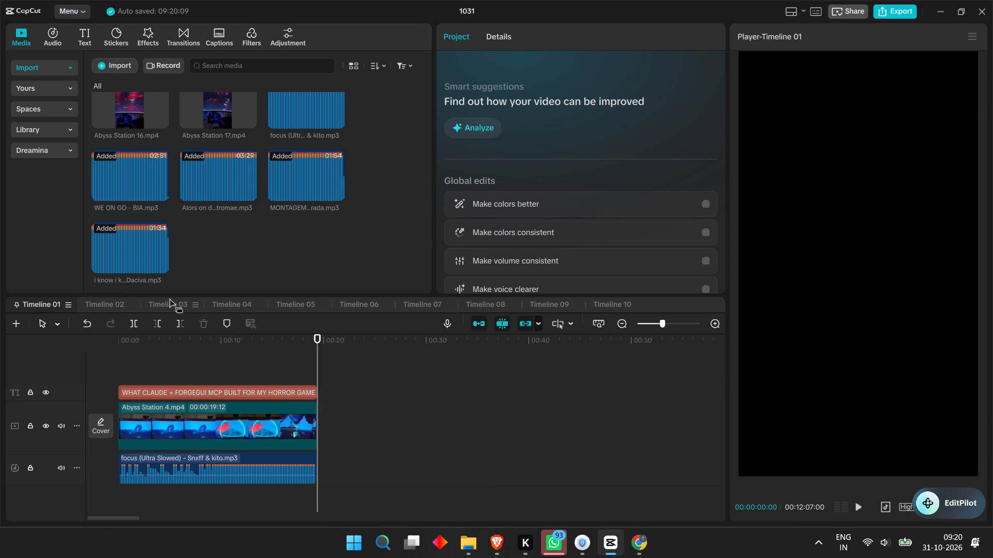
pyautogui.click(169, 297)
pyautogui.moveTo(119, 340); pyautogui.dragTo(157, 340)
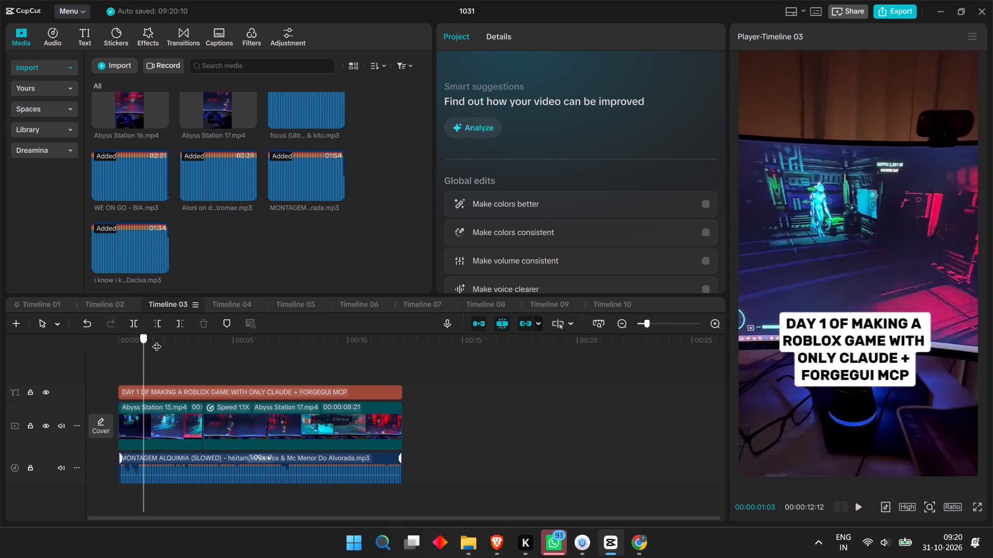
pyautogui.moveTo(157, 340); pyautogui.dragTo(412, 348)
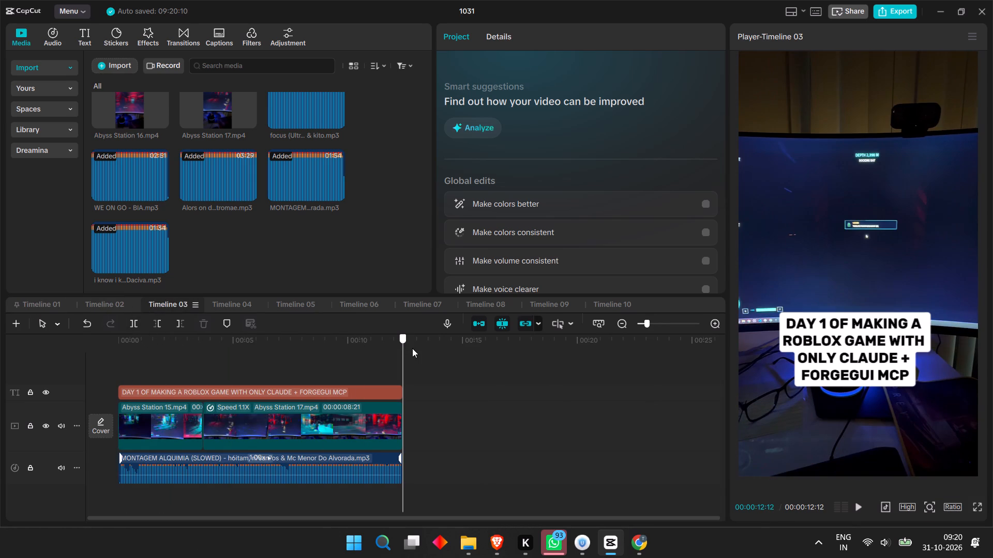
pyautogui.moveTo(412, 348); pyautogui.dragTo(111, 350)
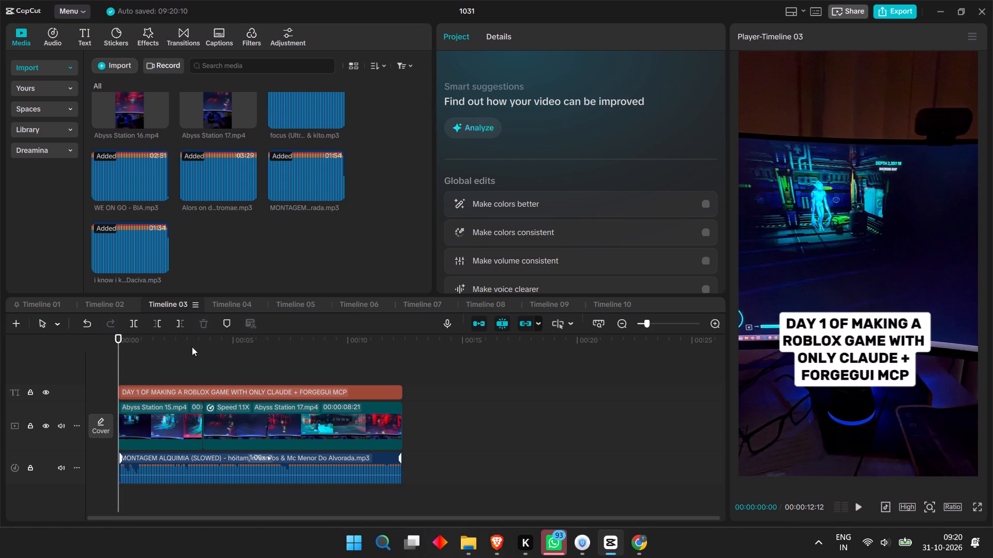
pyautogui.click(160, 341)
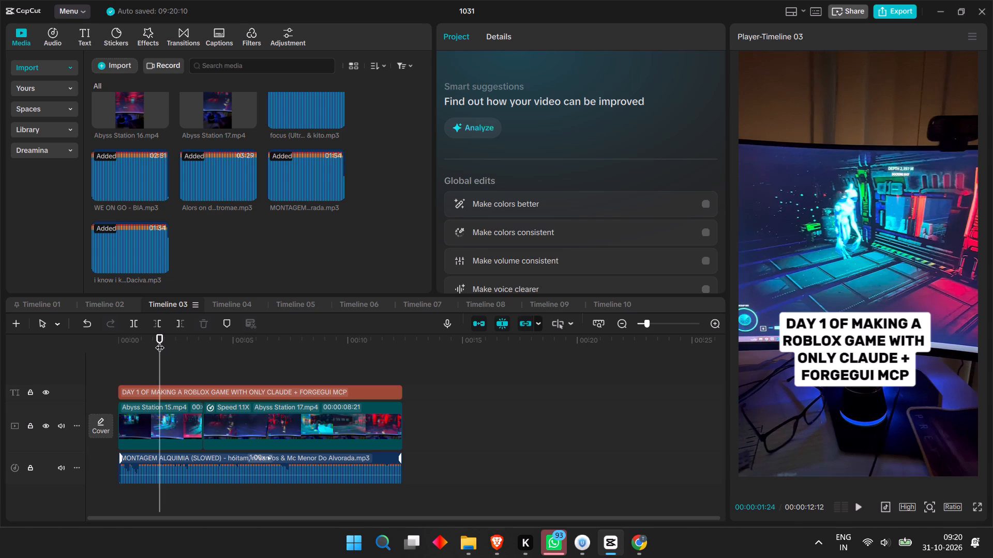
pyautogui.click(249, 354)
pyautogui.click(310, 360)
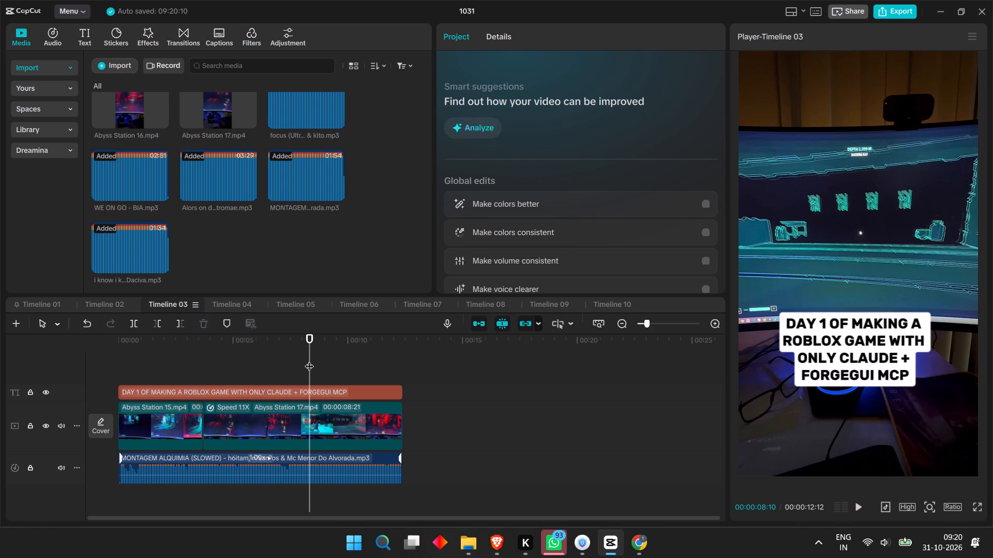
# Inspect the title, the Abyss Station 15 and 17 clips, and the audio track on Timeline 03.
pyautogui.click(284, 388)
pyautogui.click(277, 414)
pyautogui.click(140, 428)
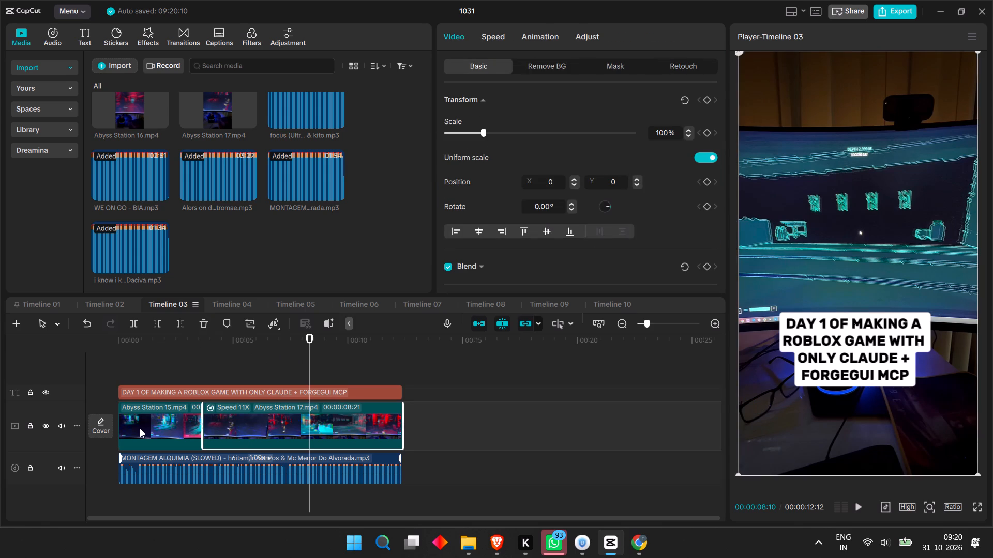
pyautogui.click(200, 466)
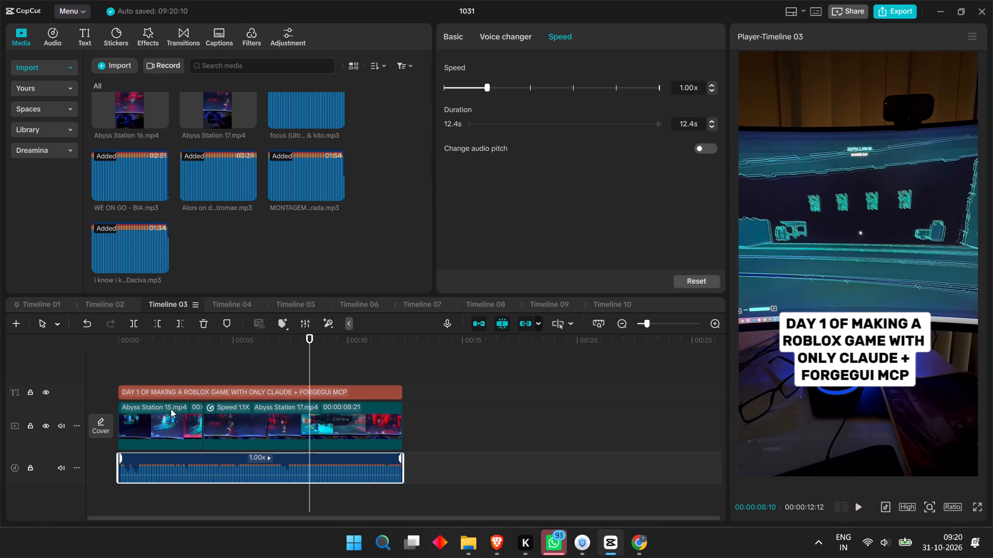
pyautogui.click(171, 409)
pyautogui.click(314, 426)
pyautogui.click(315, 374)
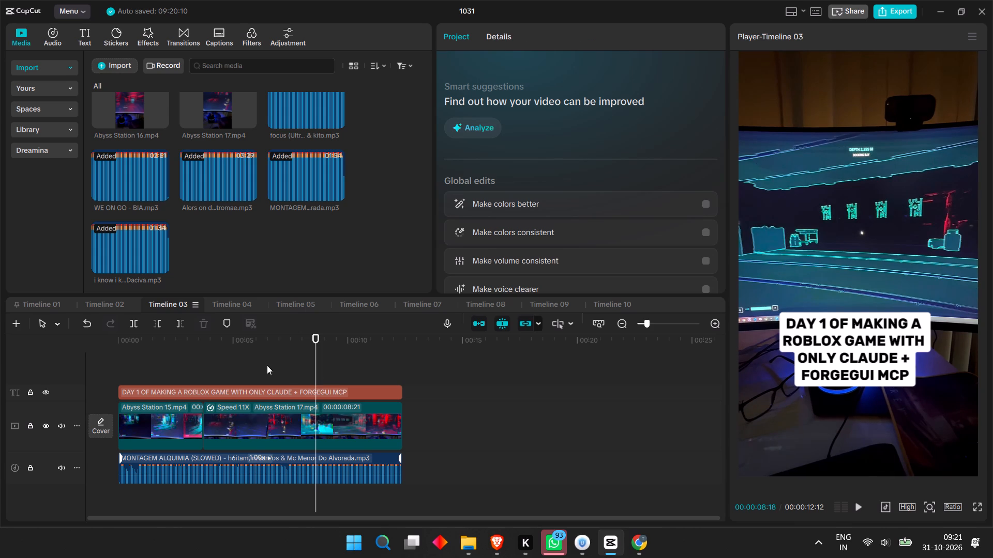
# Recheck Timeline 03 at several points through to its end, and return the playhead to the start.
pyautogui.click(249, 350)
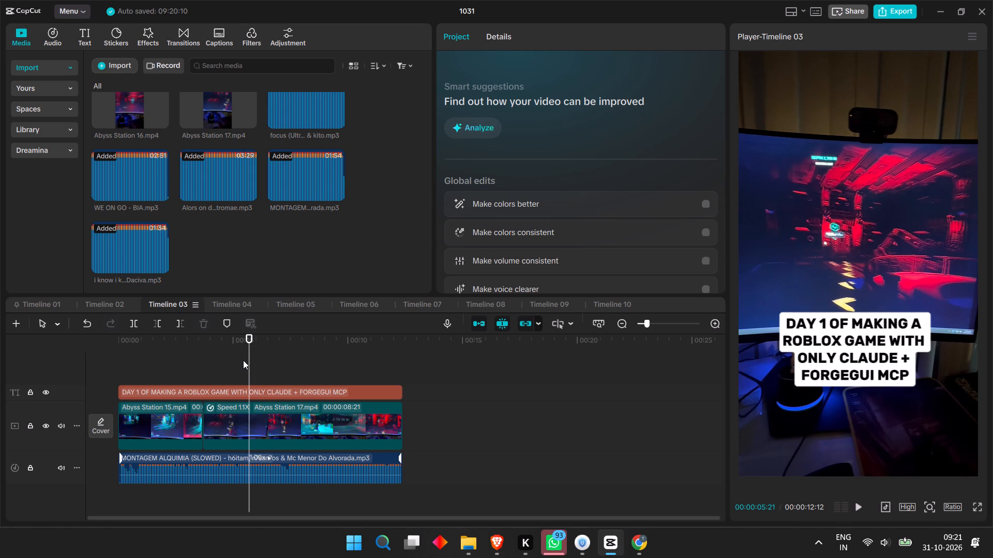
pyautogui.moveTo(243, 360); pyautogui.dragTo(284, 362)
pyautogui.click(310, 360)
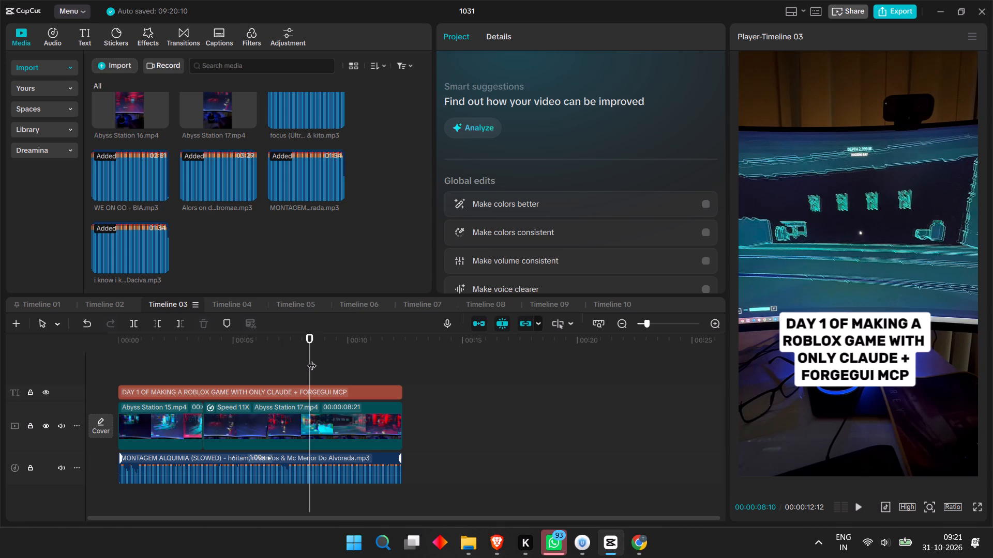
pyautogui.moveTo(320, 354); pyautogui.dragTo(204, 367)
pyautogui.moveTo(299, 340); pyautogui.dragTo(39, 367)
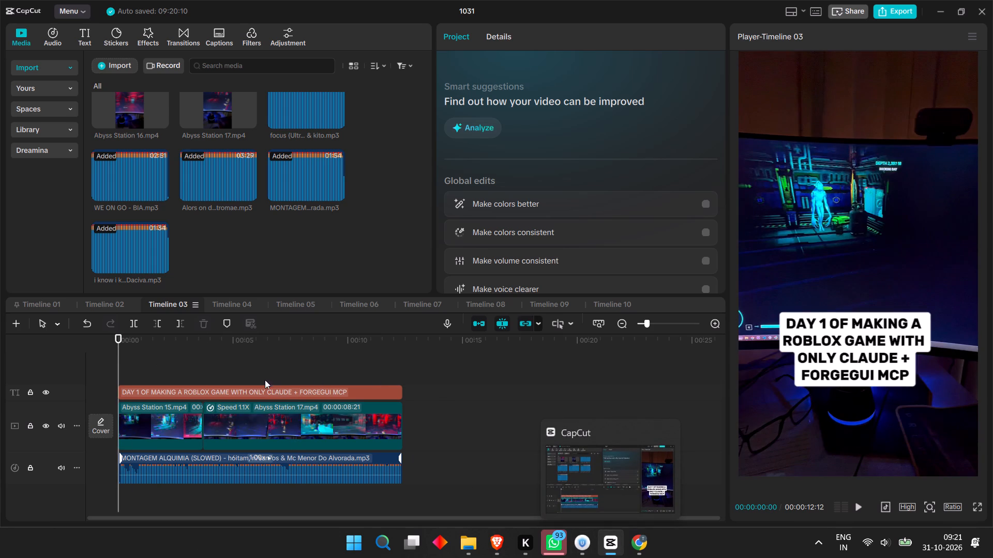
pyautogui.click(237, 342)
pyautogui.click(302, 343)
pyautogui.click(358, 337)
pyautogui.click(395, 338)
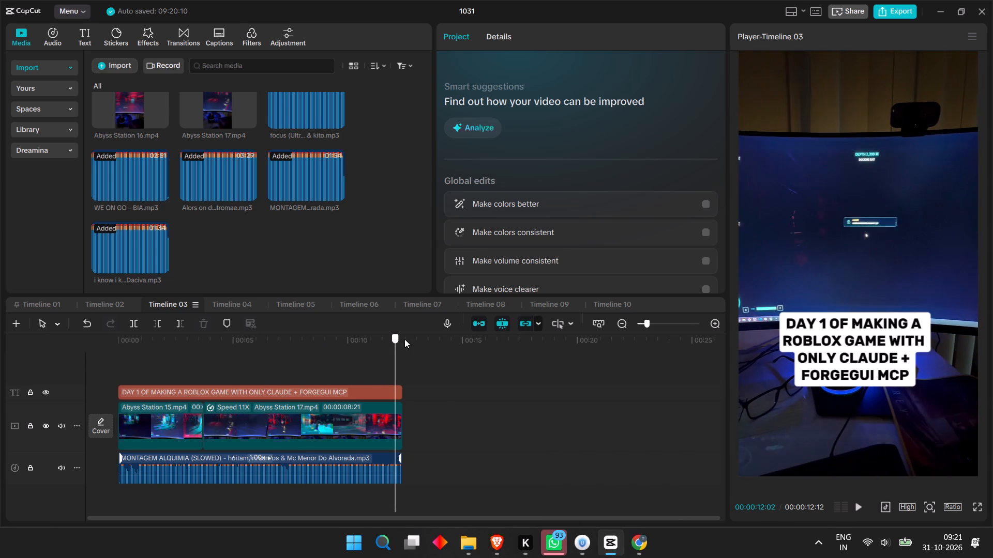
pyautogui.moveTo(404, 339); pyautogui.dragTo(9, 359)
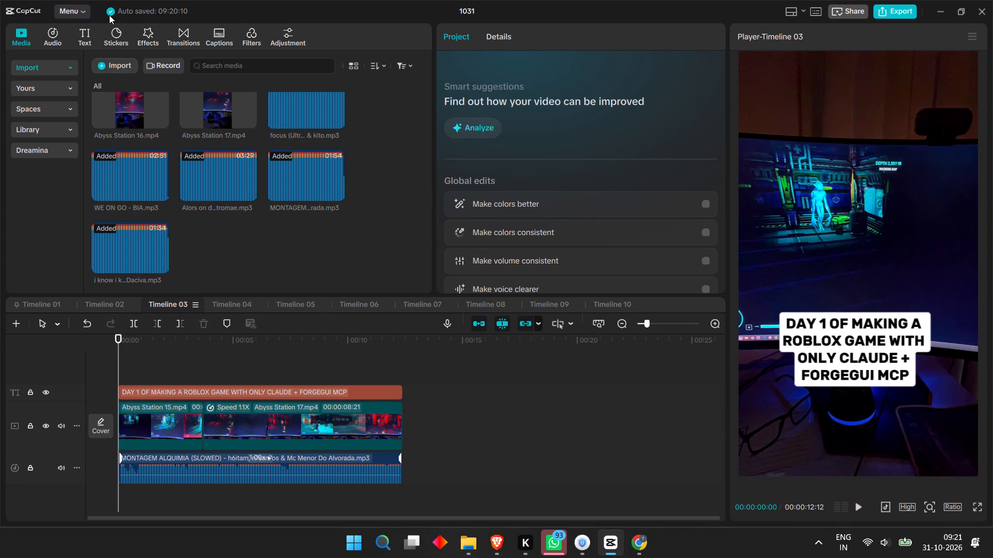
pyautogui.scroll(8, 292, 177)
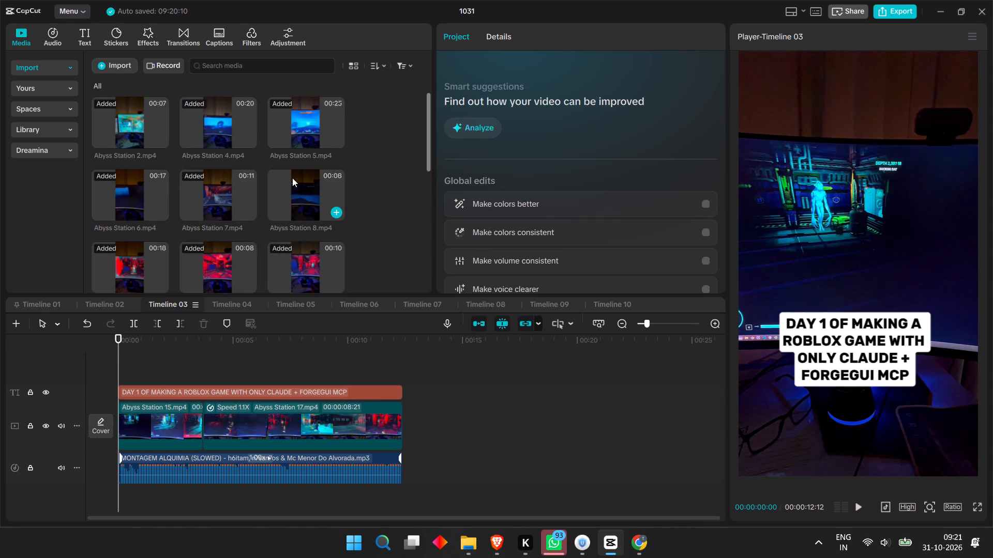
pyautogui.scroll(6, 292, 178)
# Close the 1031 project and quit CapCut from its home window.
pyautogui.click(982, 20)
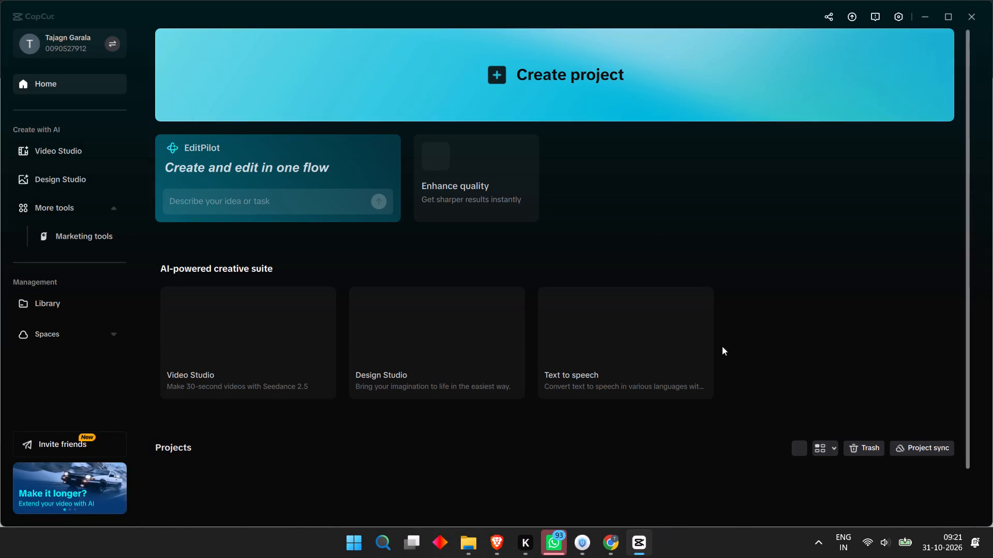
pyautogui.click(974, 16)
pyautogui.click(640, 540)
pyautogui.click(968, 16)
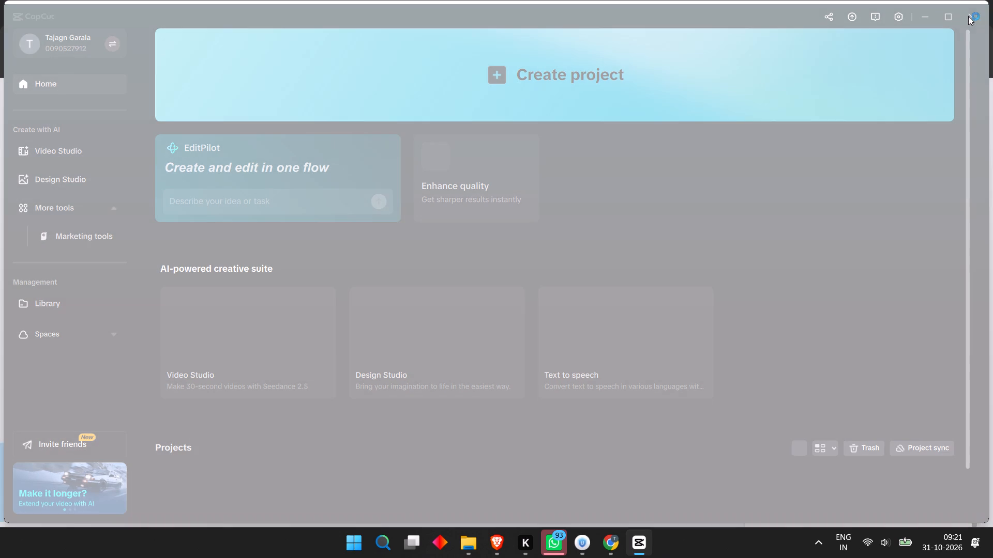